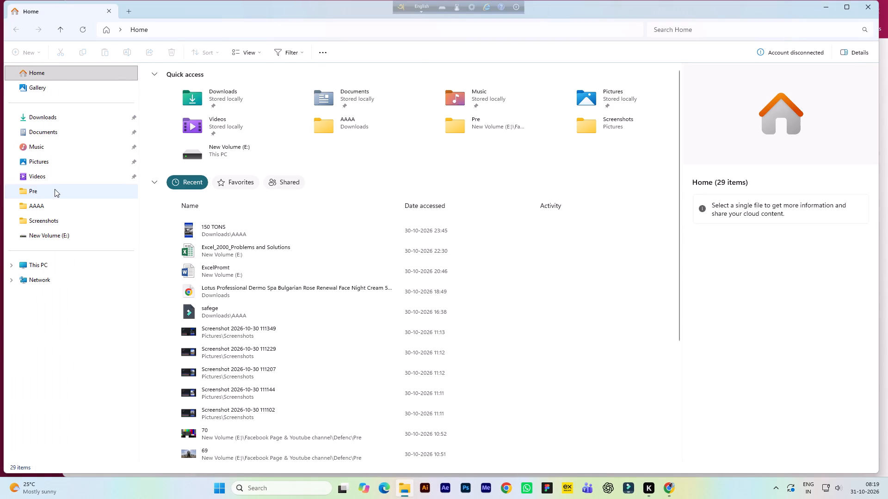
click(55, 189)
click(380, 97)
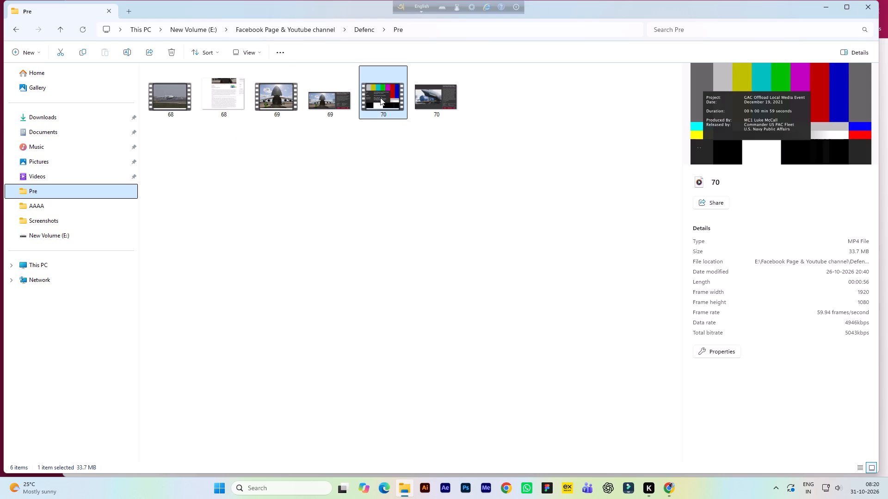
click(374, 152)
double_click(387, 100)
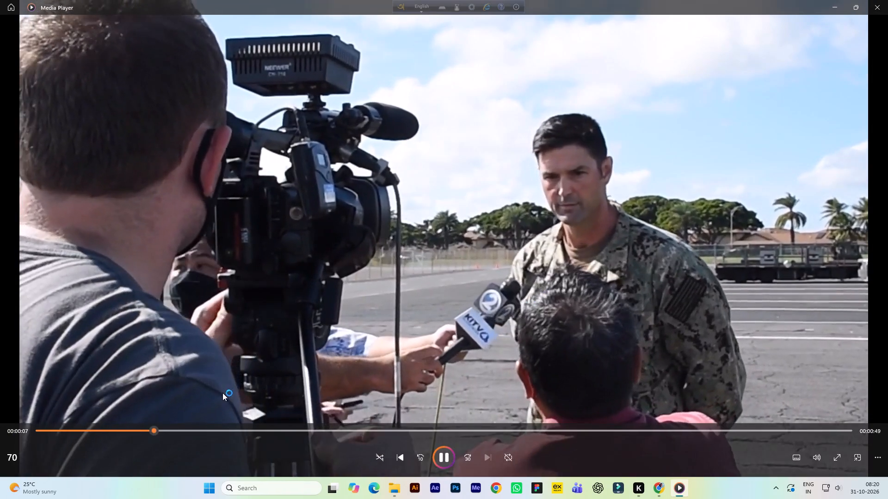
Skim the first part of video 70, from the interview scenes to the cargo pallet unloading, and pause at about 0:21.
click(185, 429)
click(215, 431)
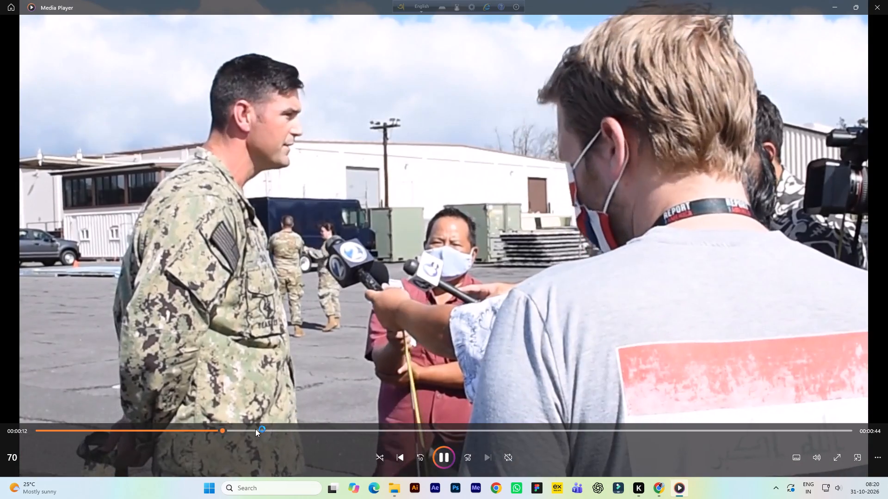
click(255, 429)
click(277, 429)
click(295, 430)
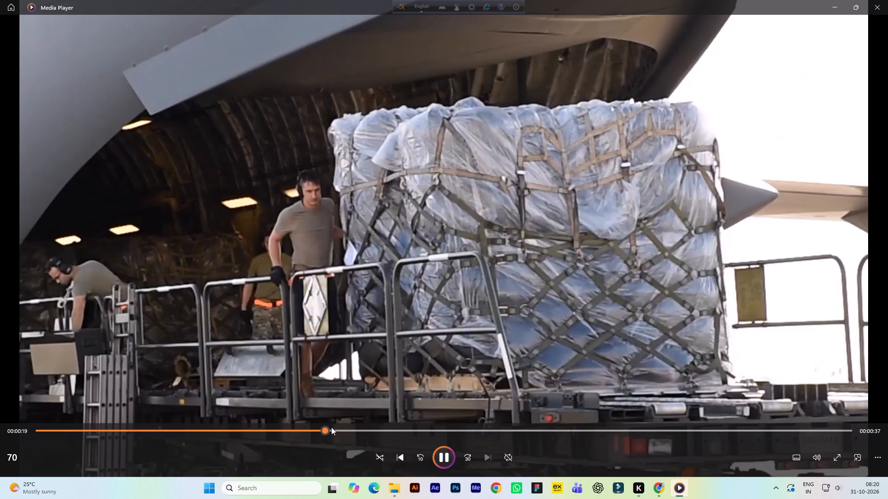
click(333, 427)
click(441, 459)
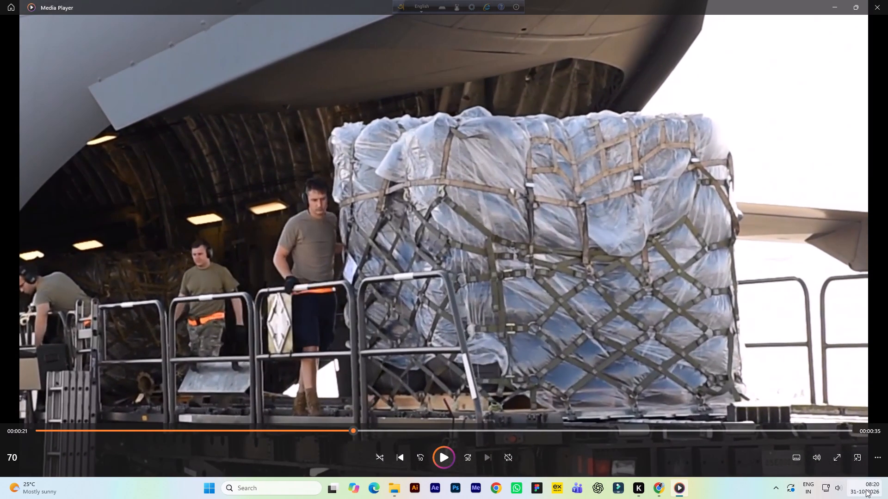
Lower the system volume, resume the video, and raise the volume slightly while it plays.
click(839, 487)
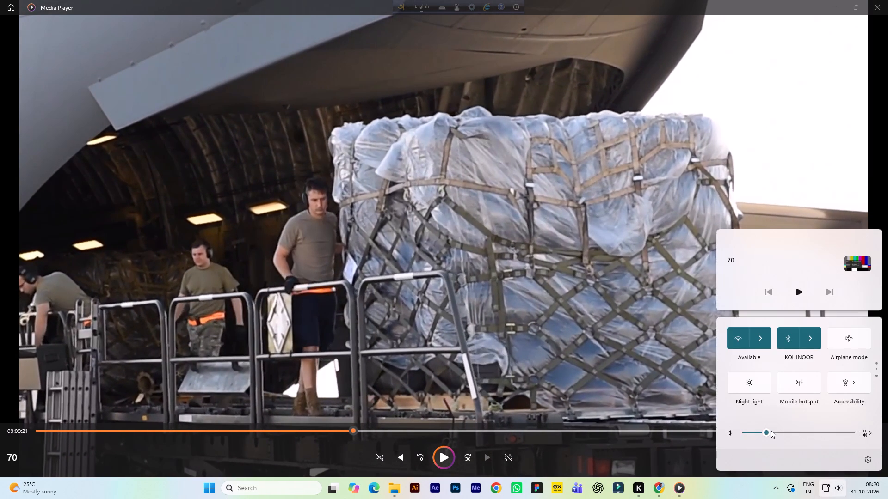
click(757, 432)
click(836, 492)
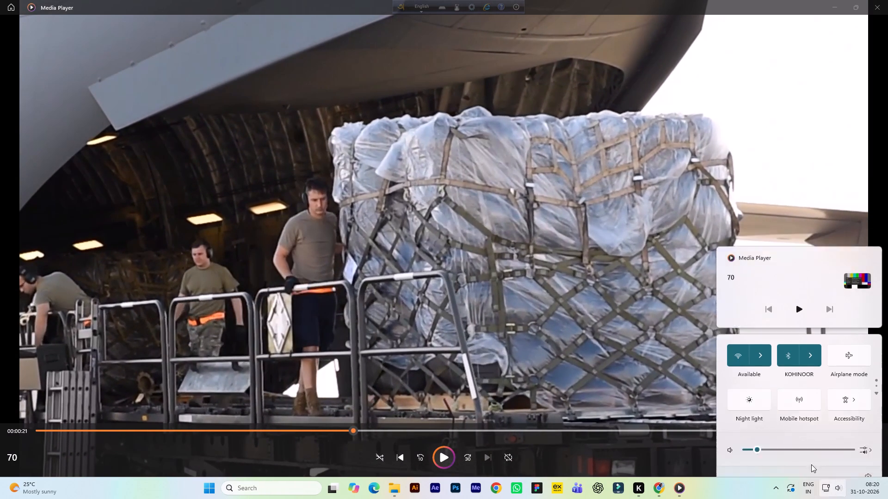
click(439, 456)
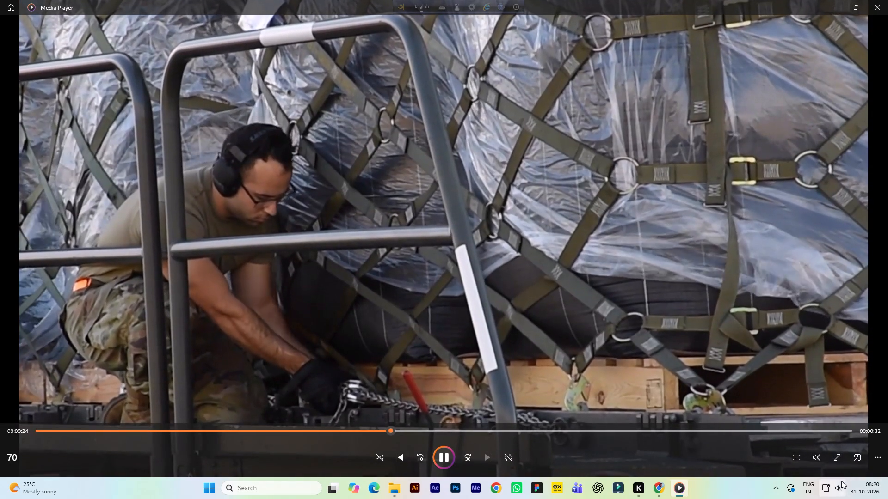
click(842, 490)
click(765, 432)
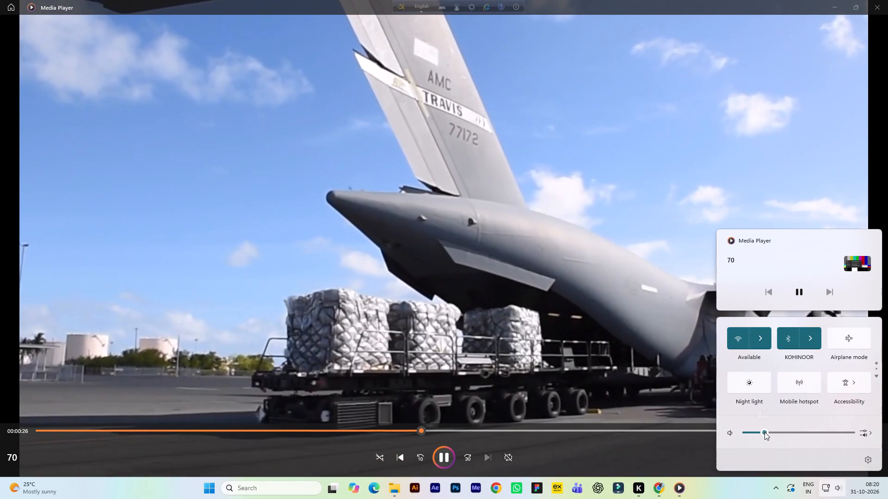
click(839, 487)
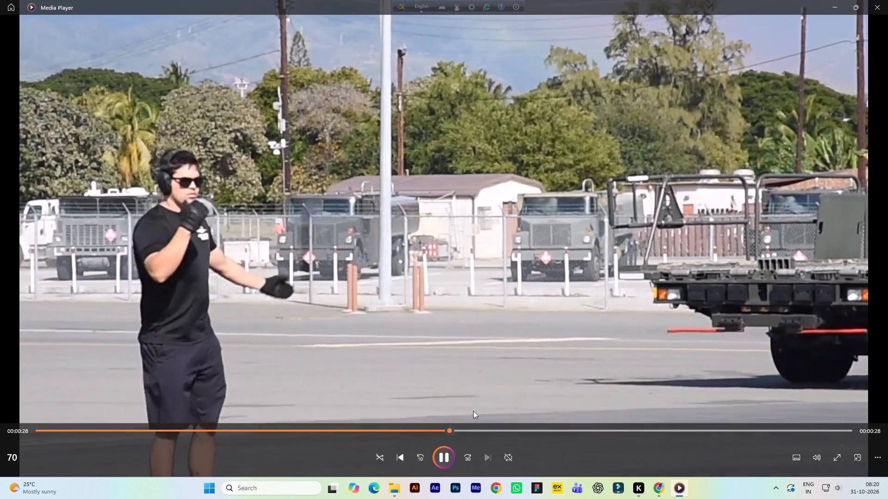
Skim the second half of the video to examine the loader truck and blue tank unloading shots.
click(462, 431)
click(475, 430)
click(486, 430)
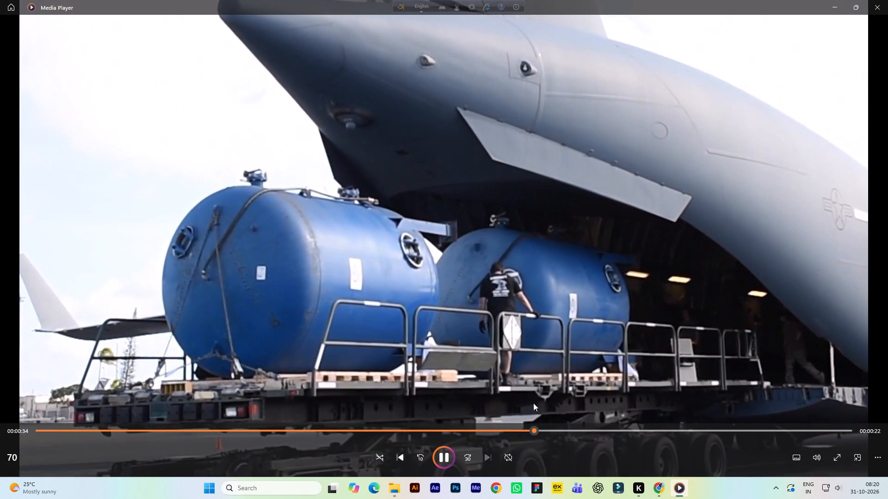
click(550, 433)
click(570, 429)
click(588, 430)
click(604, 431)
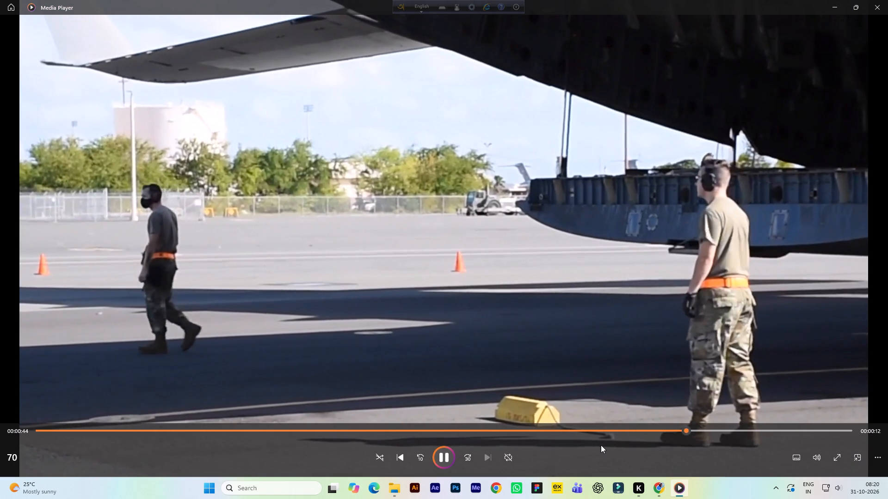
click(740, 434)
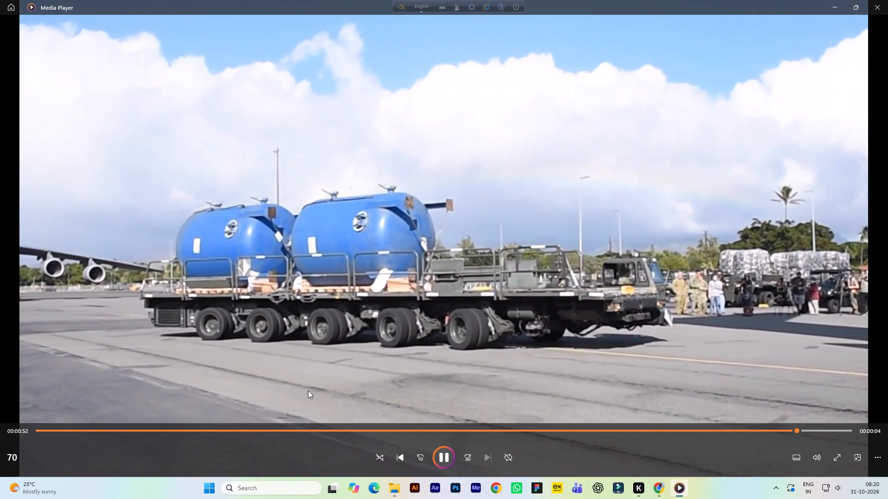
Go back through the netted cargo pallet shots between about 0:23 and 0:19 to check them again.
click(371, 428)
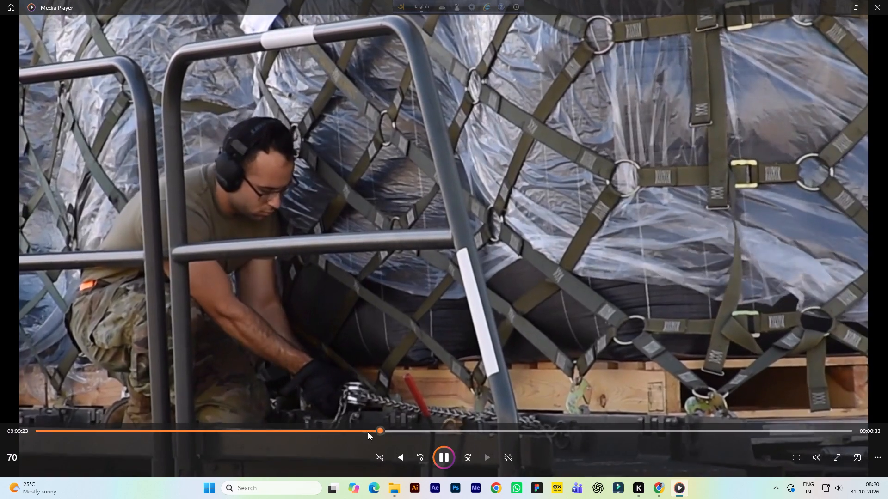
click(352, 432)
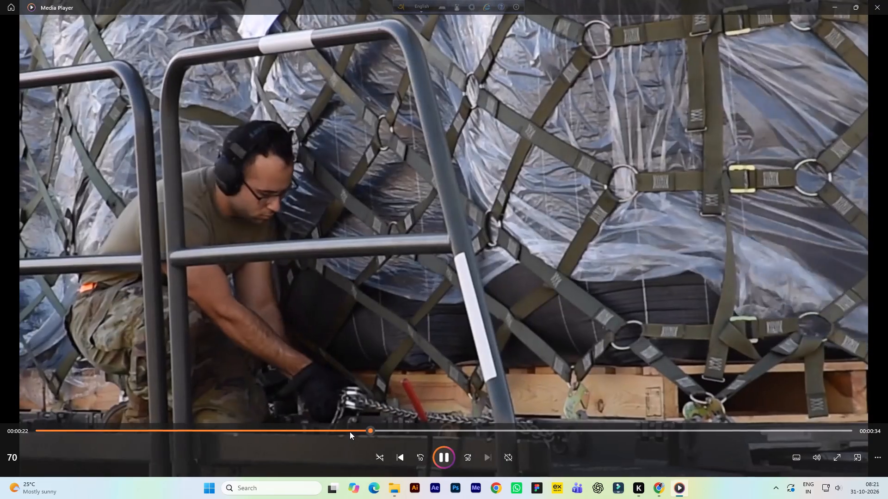
click(339, 431)
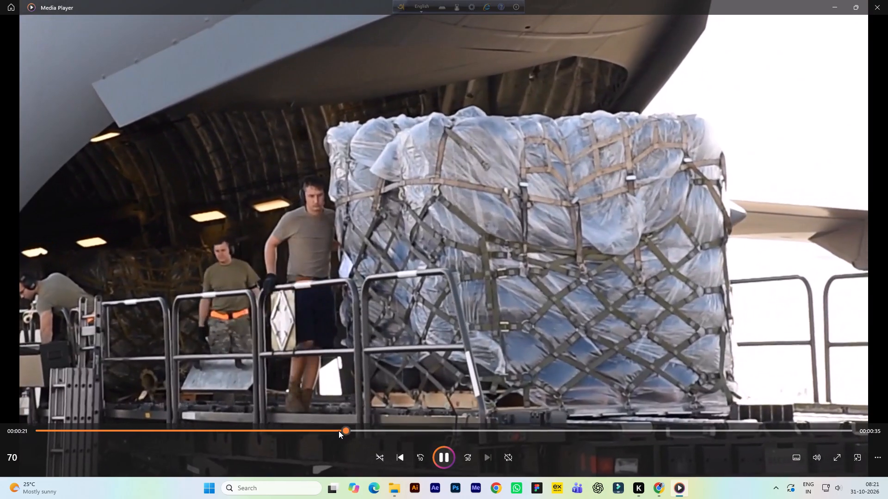
click(321, 429)
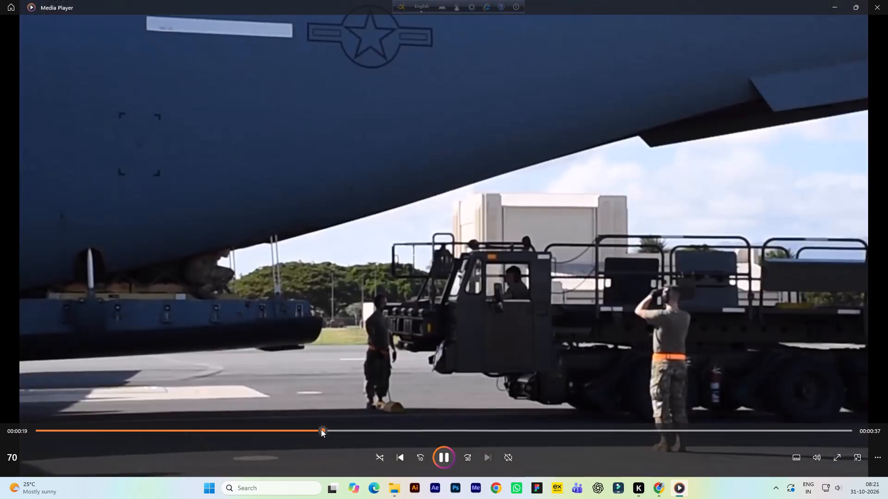
Rewind video 70 to its beginning and review the title slate and media interview shots in short jumps.
drag(87, 427, 28, 424)
click(49, 430)
click(62, 431)
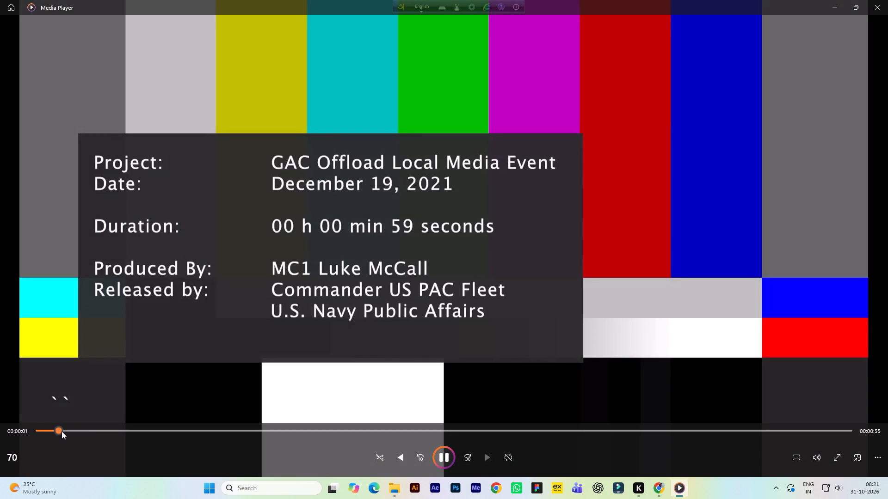
click(70, 431)
click(85, 431)
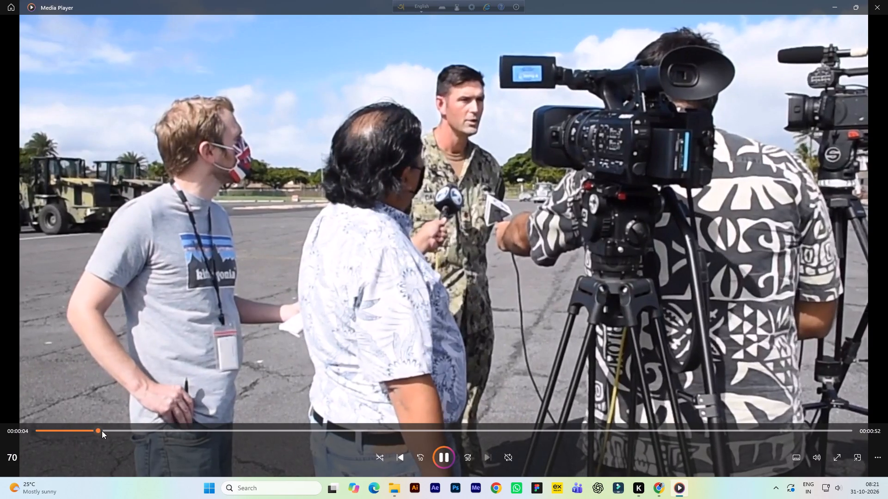
click(102, 431)
click(114, 430)
click(125, 430)
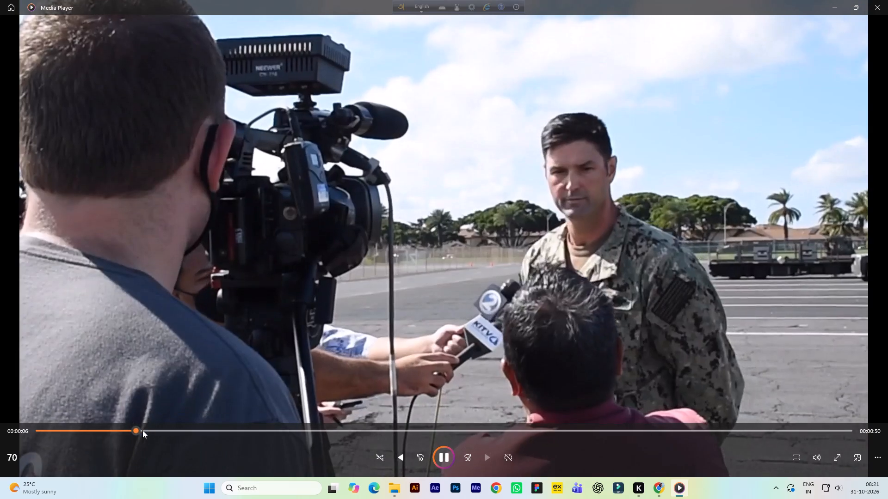
click(144, 430)
click(152, 431)
click(161, 432)
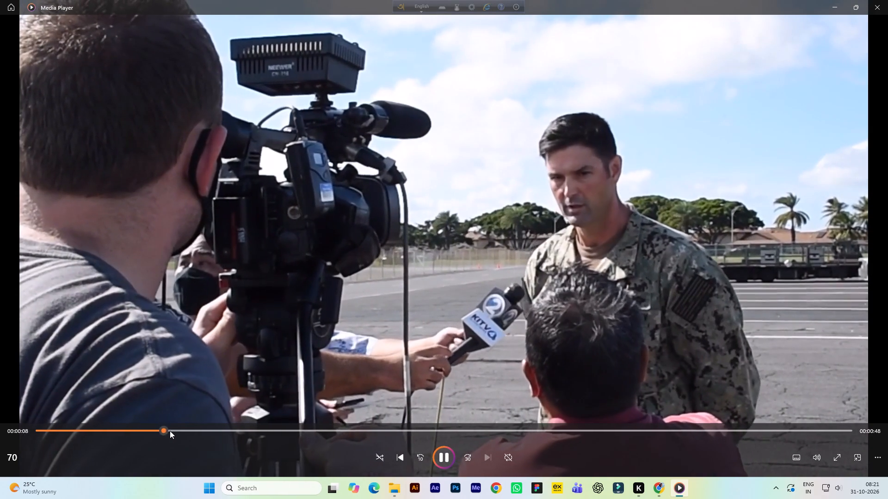
click(170, 431)
click(179, 431)
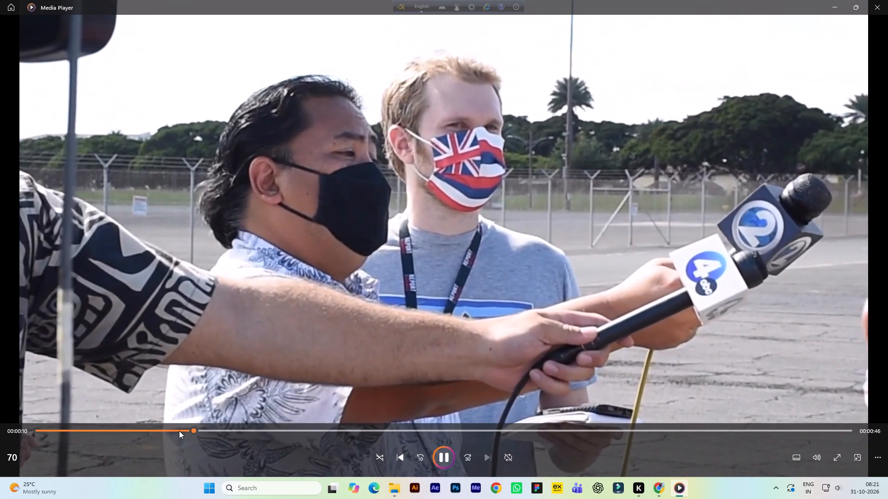
click(229, 430)
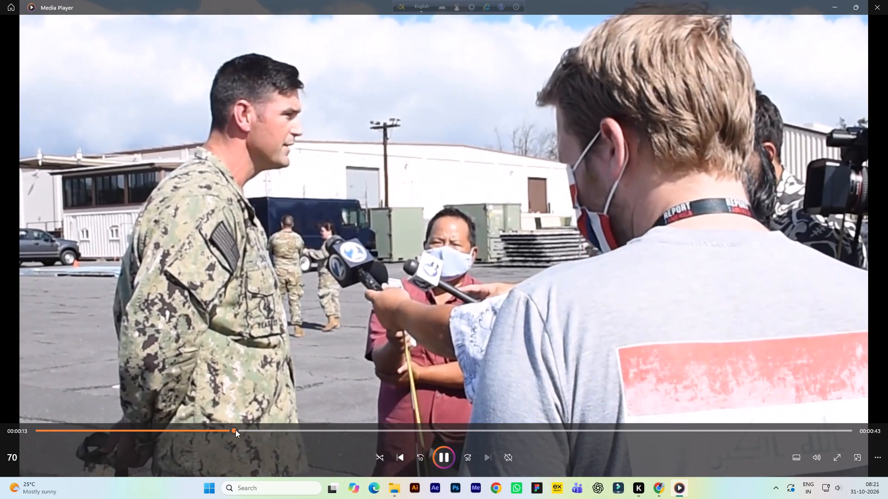
click(253, 430)
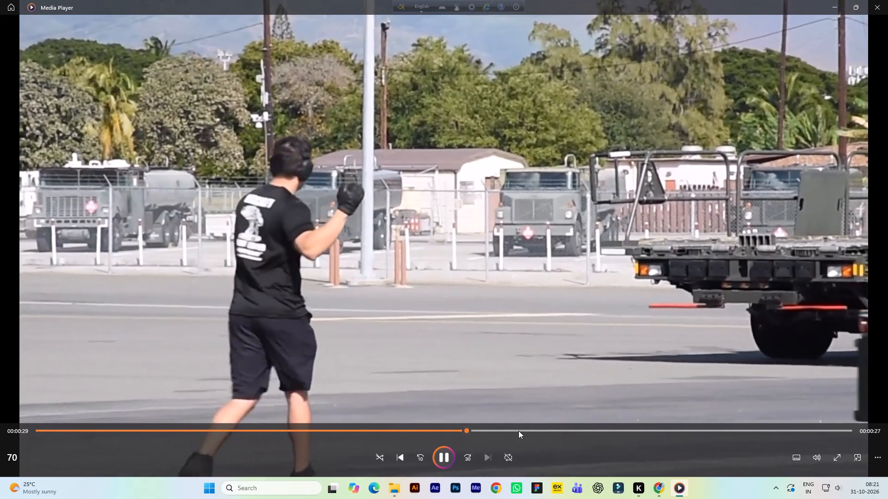
Review the remaining blue tank transport footage, then close the video and return to the Pre folder.
click(490, 429)
click(508, 431)
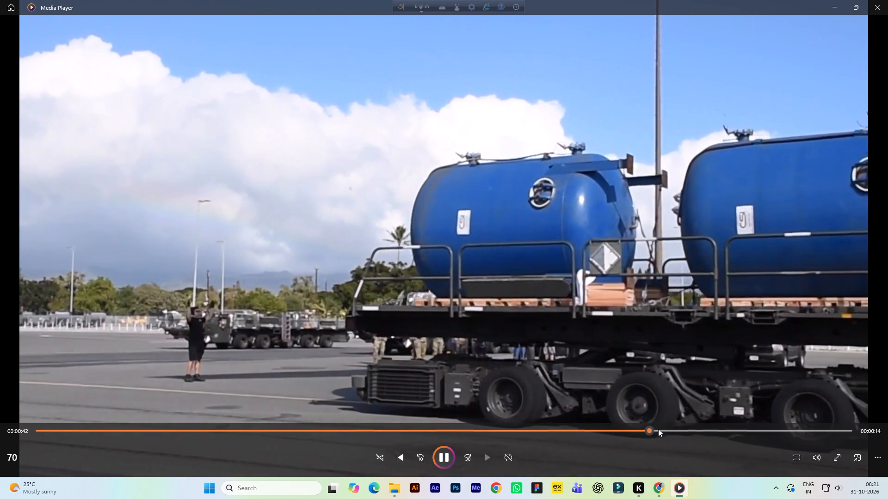
click(672, 428)
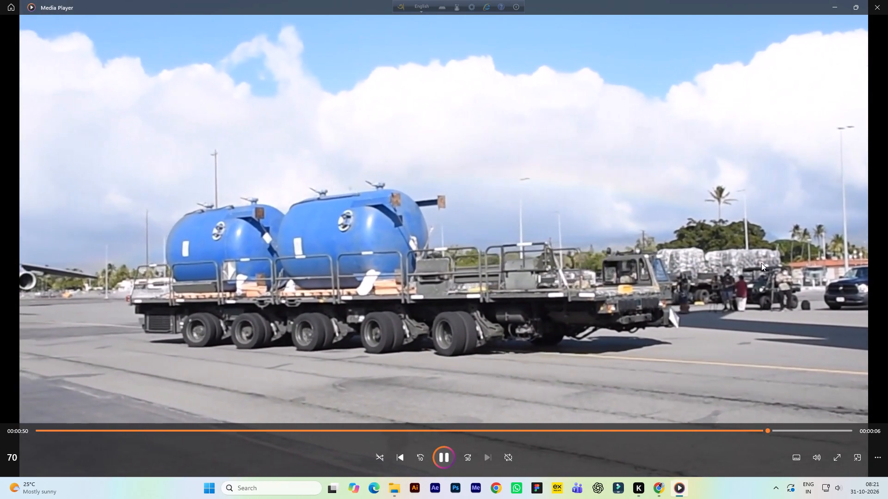
click(879, 7)
click(420, 174)
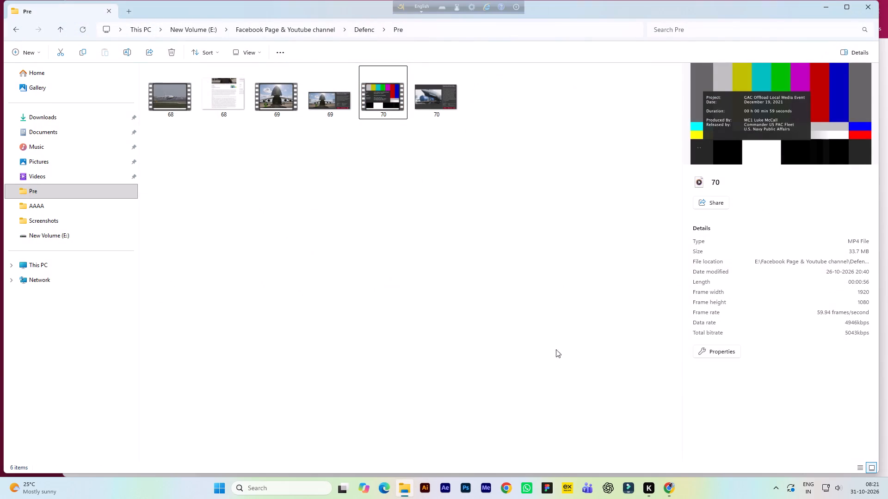
Switch to Filmora and open the local project BBBB.wfp.
click(626, 489)
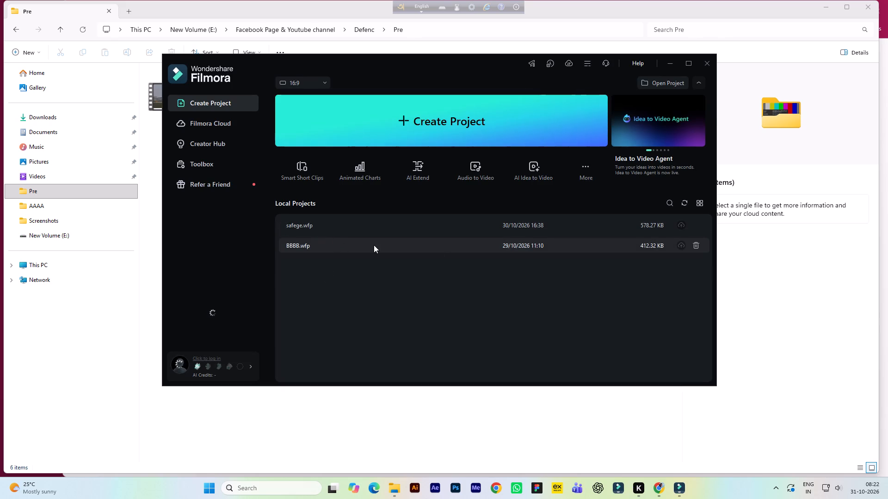
double_click(438, 248)
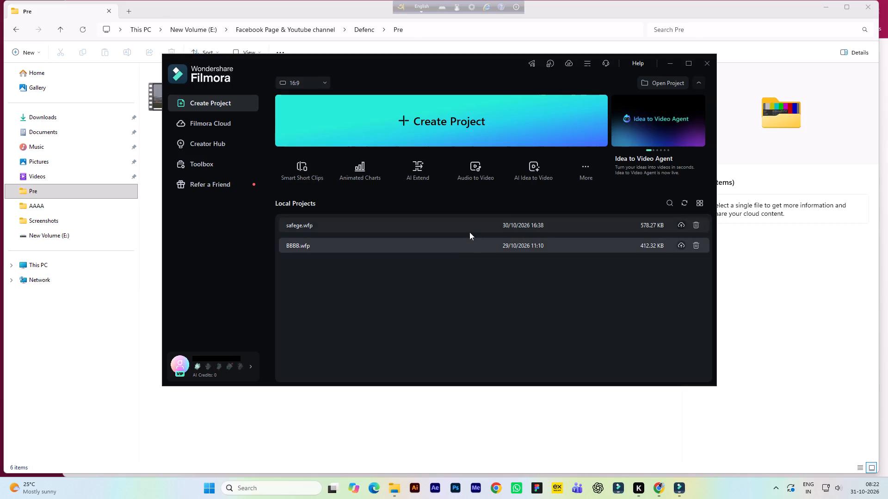
click(474, 268)
double_click(478, 245)
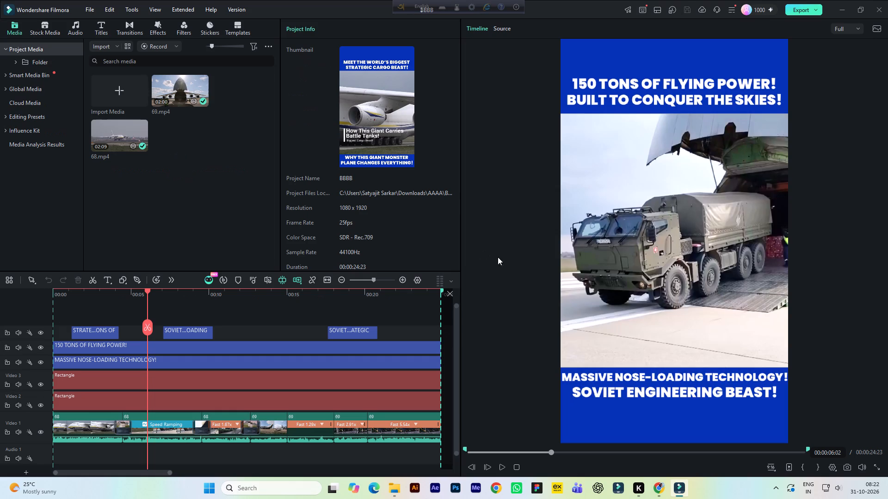
Delete the speed-ramped clip and the normal-speed clip from video 69 on the Video 1 track.
click(162, 421)
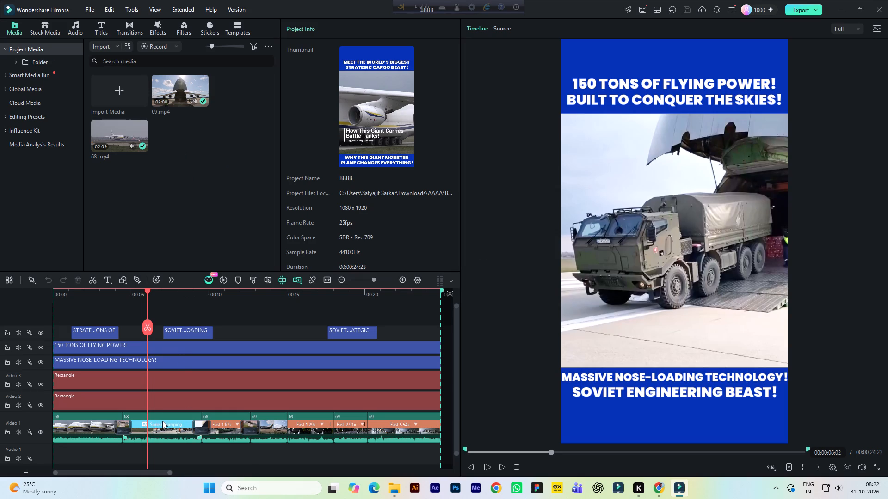
key(Delete)
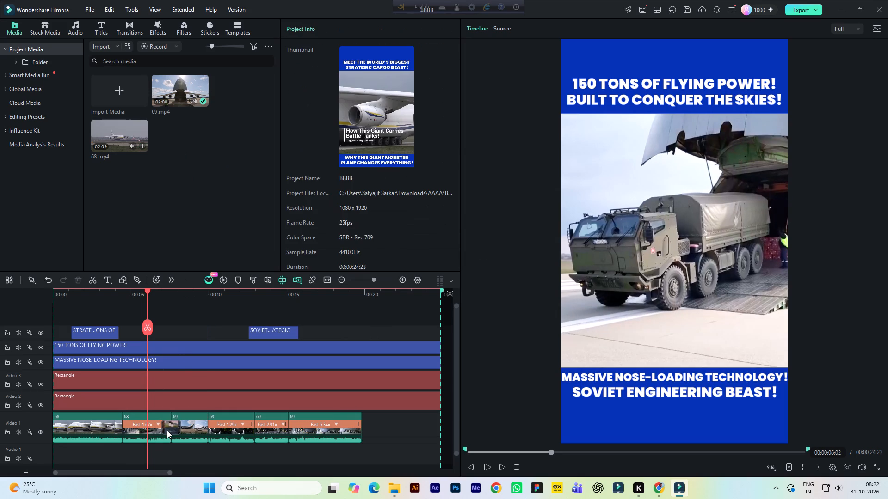
click(169, 430)
click(188, 429)
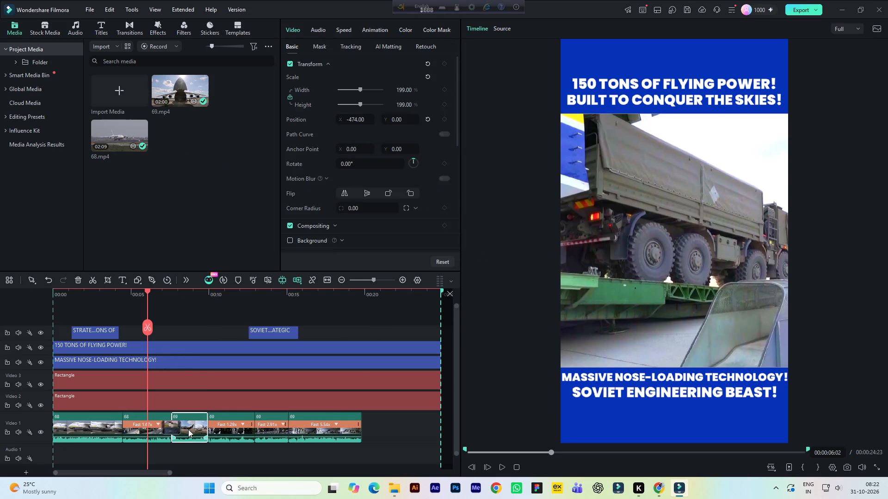
key(Delete)
click(188, 429)
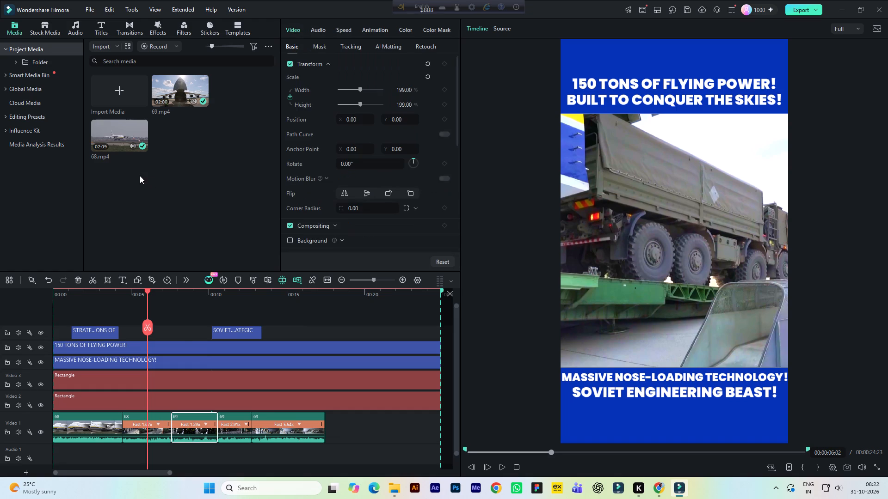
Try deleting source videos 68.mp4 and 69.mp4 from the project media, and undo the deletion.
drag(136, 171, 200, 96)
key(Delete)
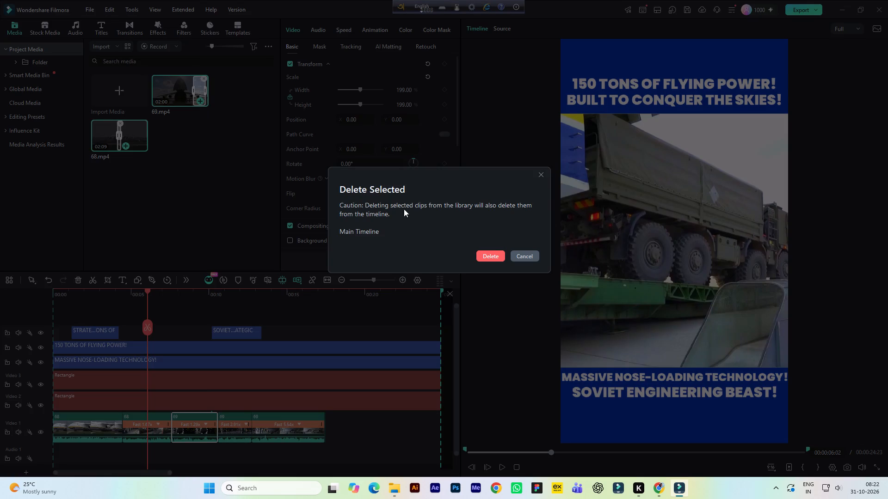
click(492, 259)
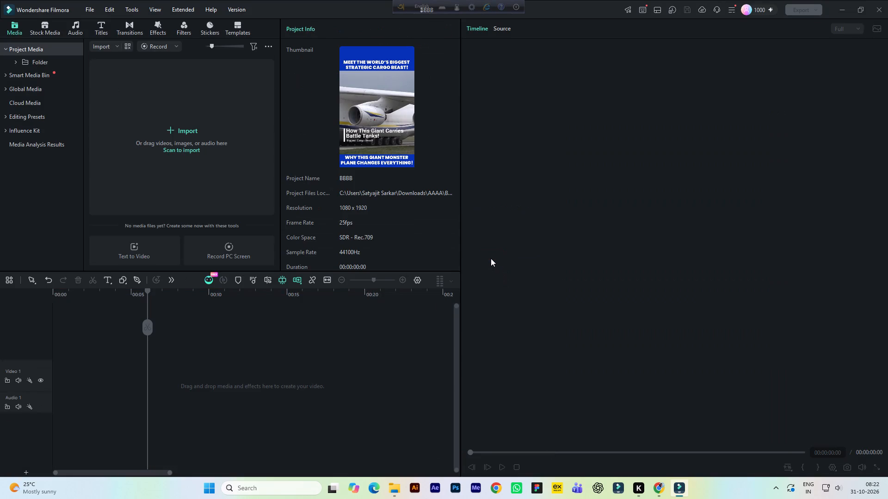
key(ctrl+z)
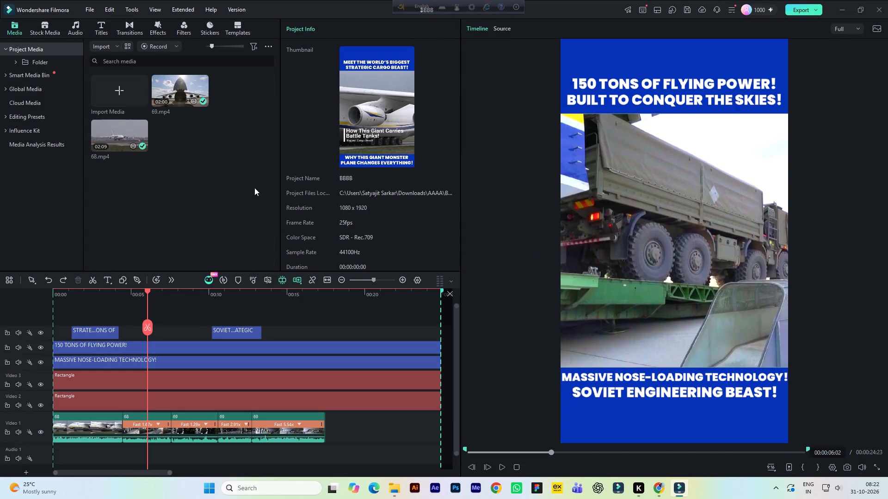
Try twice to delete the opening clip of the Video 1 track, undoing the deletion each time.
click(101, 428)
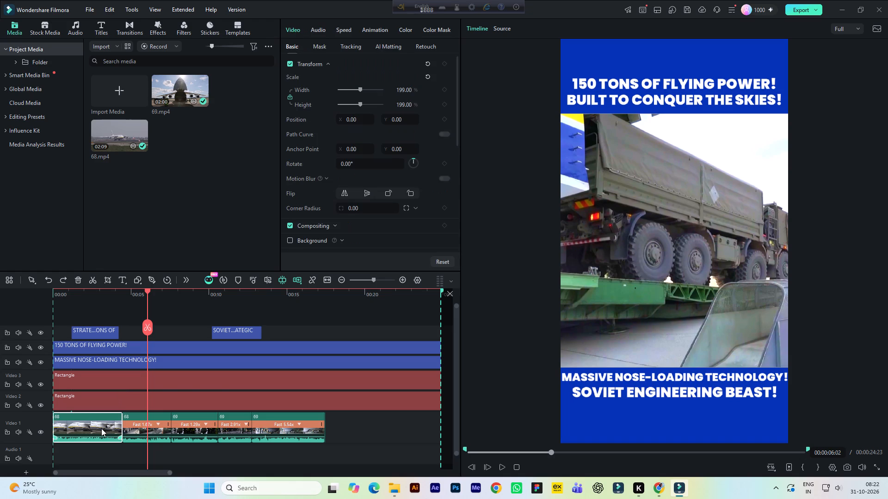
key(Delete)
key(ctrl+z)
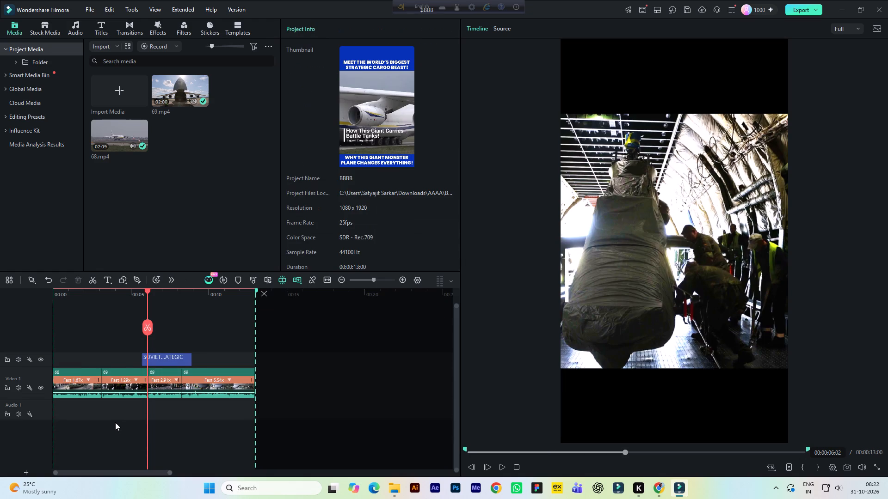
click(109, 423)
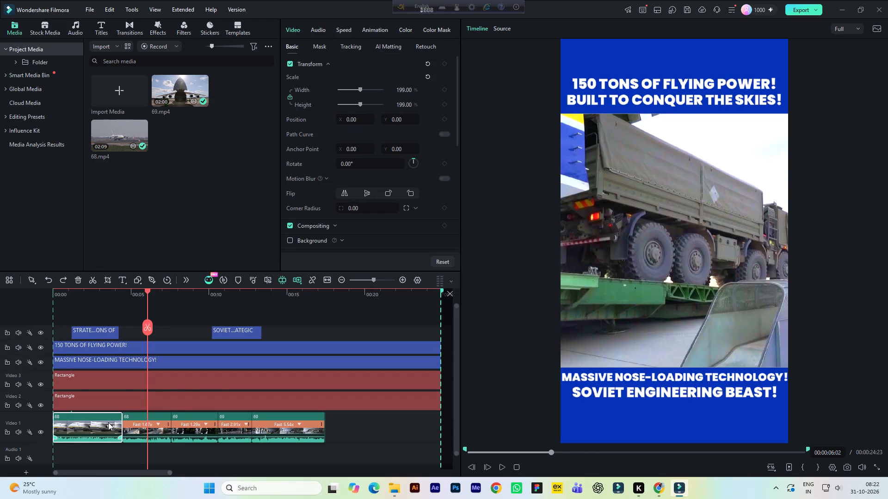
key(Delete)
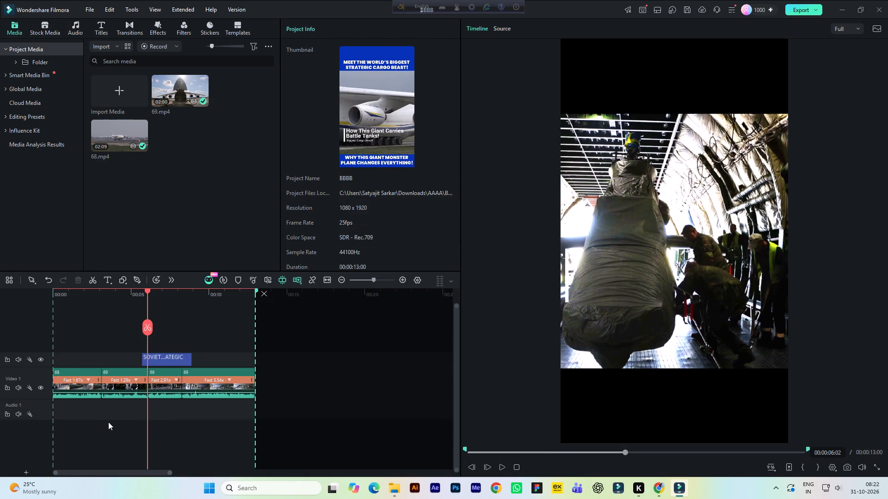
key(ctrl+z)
Delete the four sped-up clips that follow the opening clip on the Video 1 track, keeping only the opening clip.
click(133, 426)
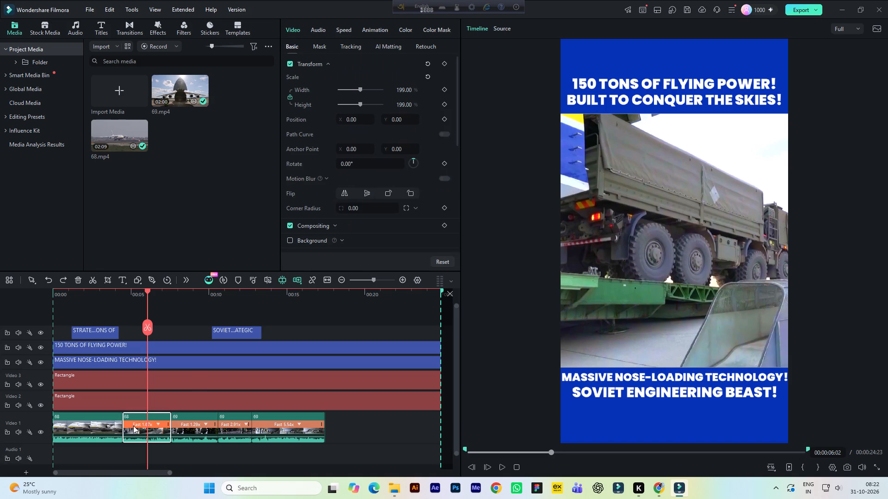
key(Delete)
click(139, 431)
key(Delete)
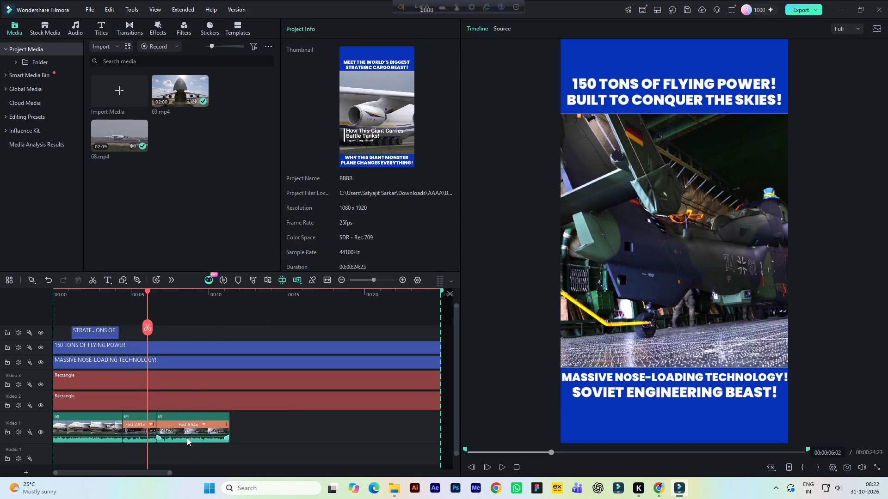
click(185, 433)
key(Delete)
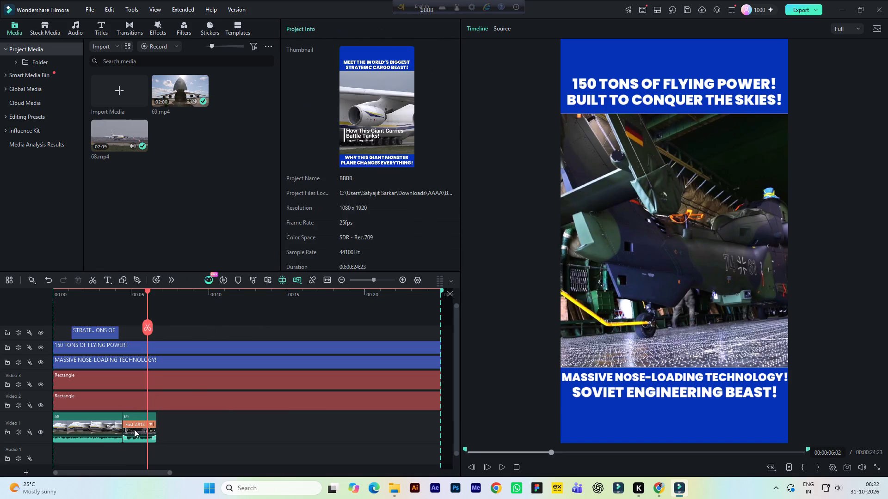
click(132, 429)
key(Delete)
Move the remaining video 68 clip onto a new track above the titles, starting about 1 second in.
click(90, 421)
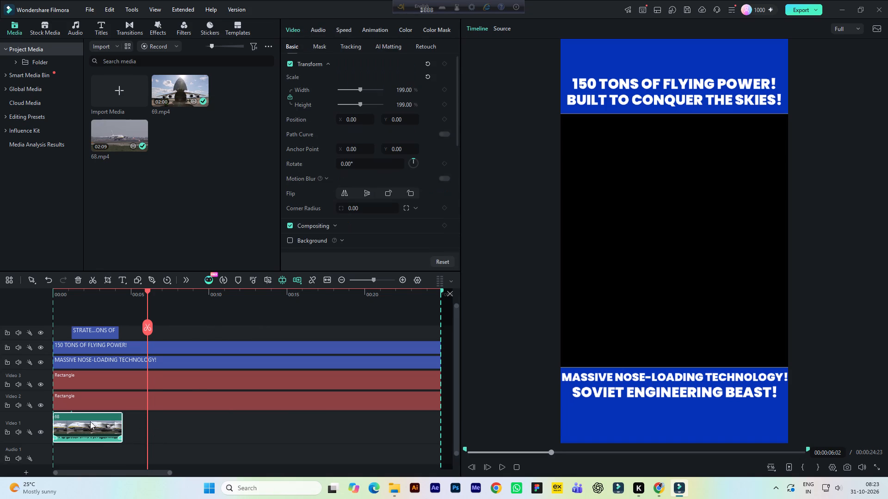
drag(89, 426, 96, 324)
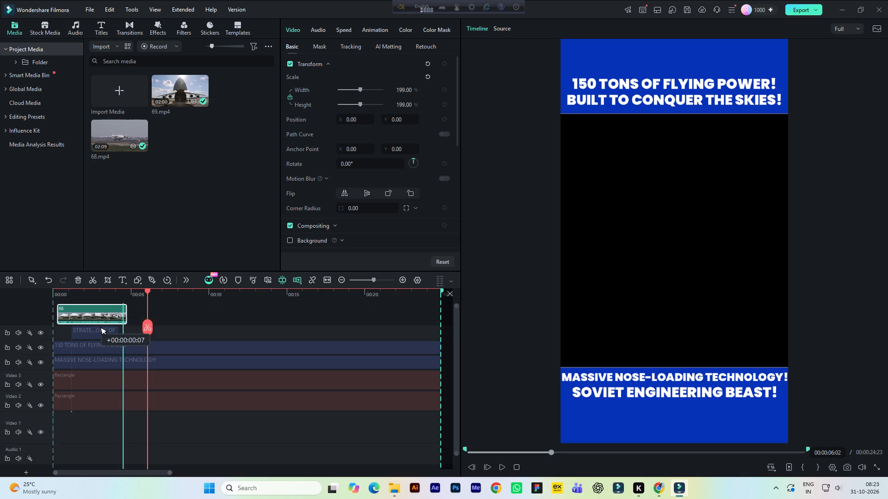
drag(96, 324, 98, 305)
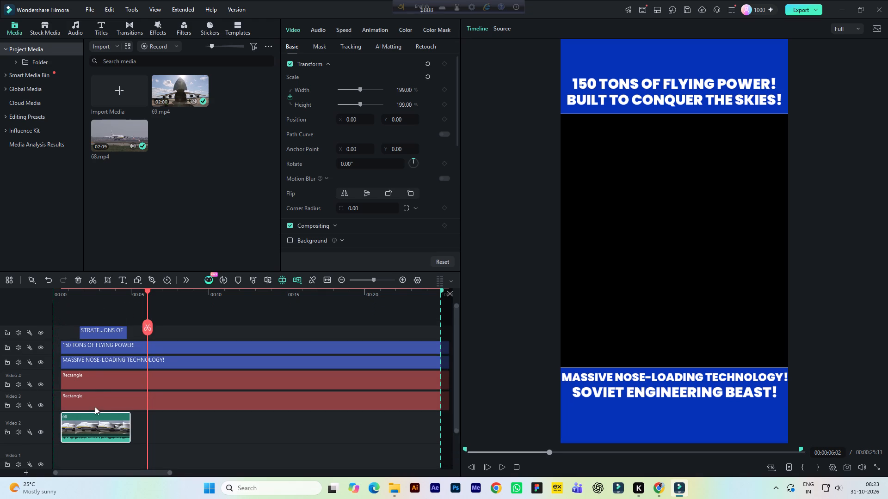
drag(94, 420, 102, 304)
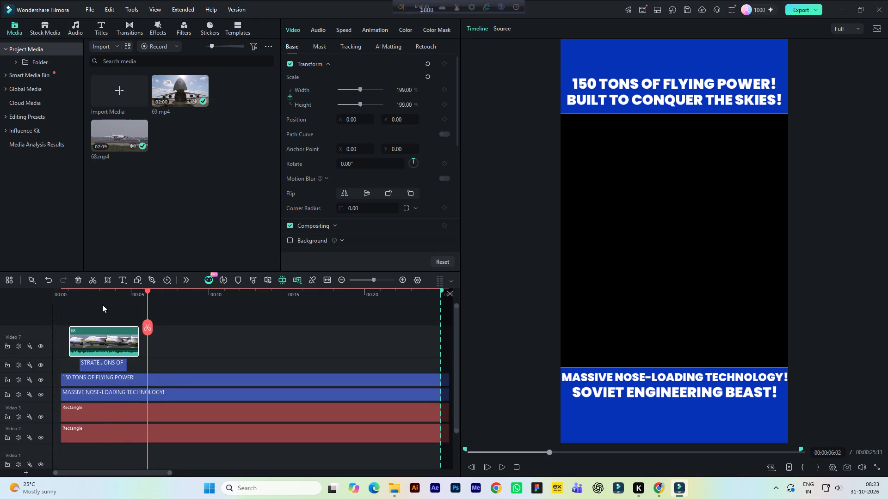
Import video 70 from the Pre folder into the project media.
scroll(105, 362, down, 2)
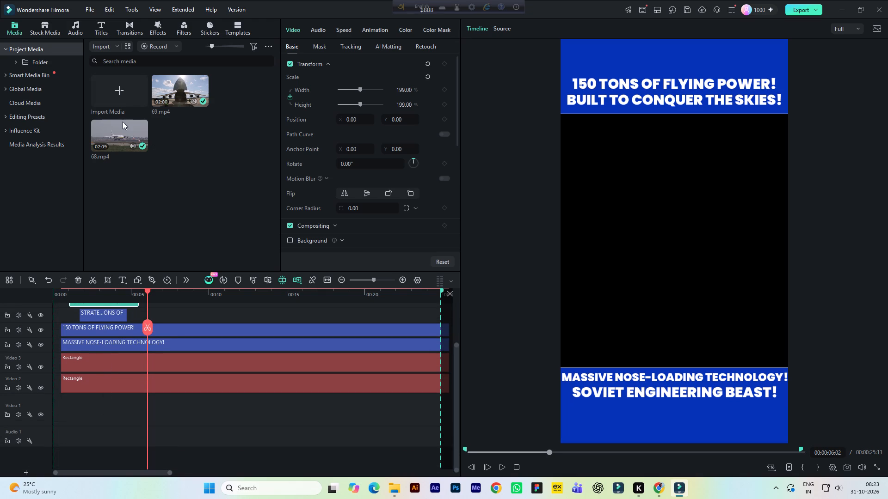
click(126, 86)
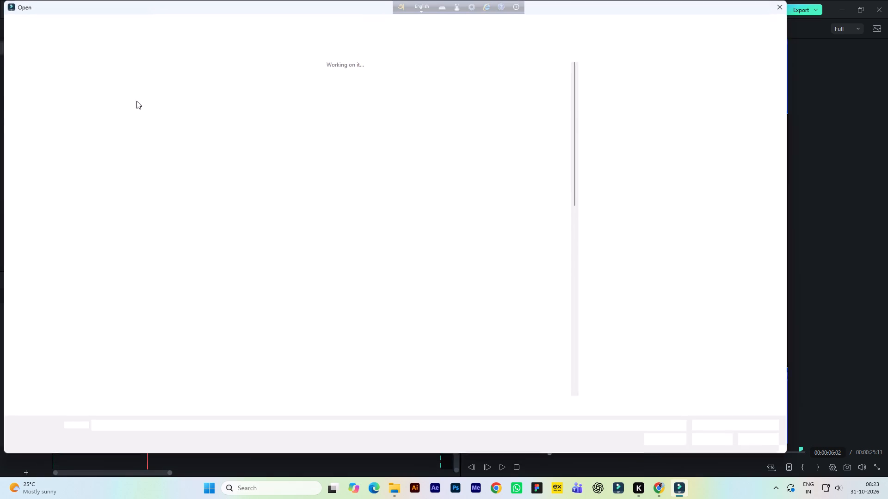
click(56, 183)
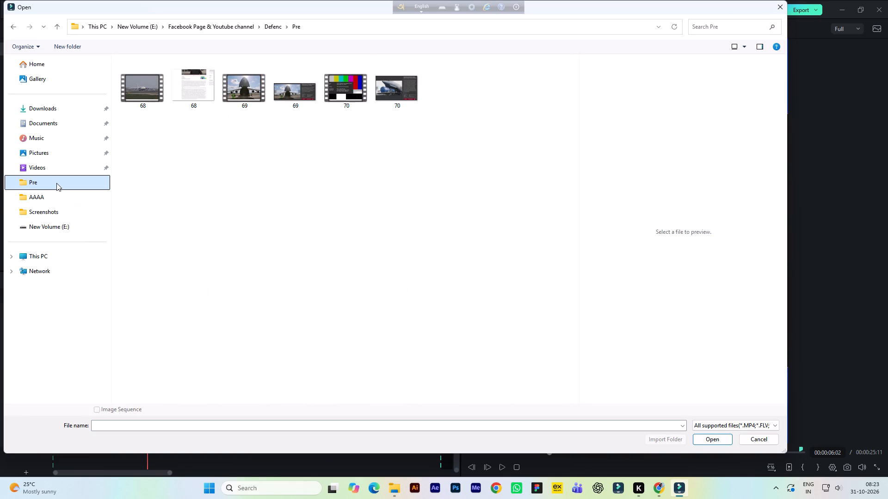
click(344, 91)
click(709, 442)
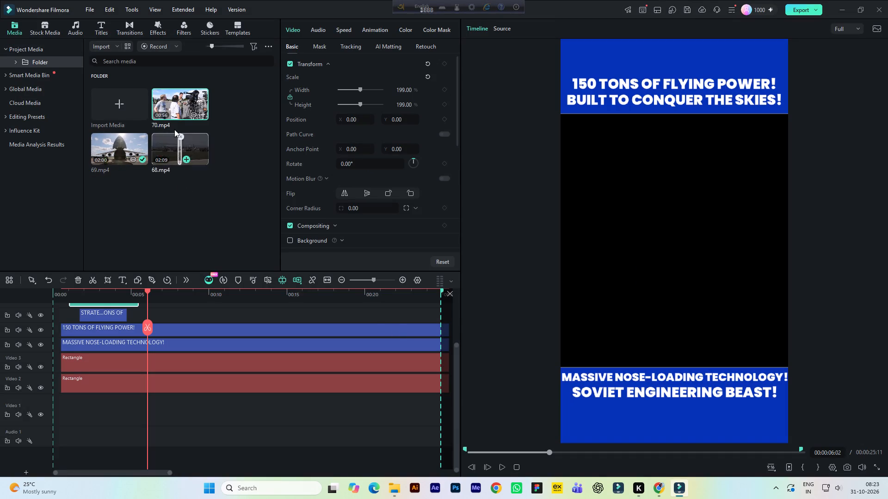
Preview 70.mp4 in the source viewer, skip past the interview shots and pause on the US Air Force cargo plane at about 0:15.
click(173, 106)
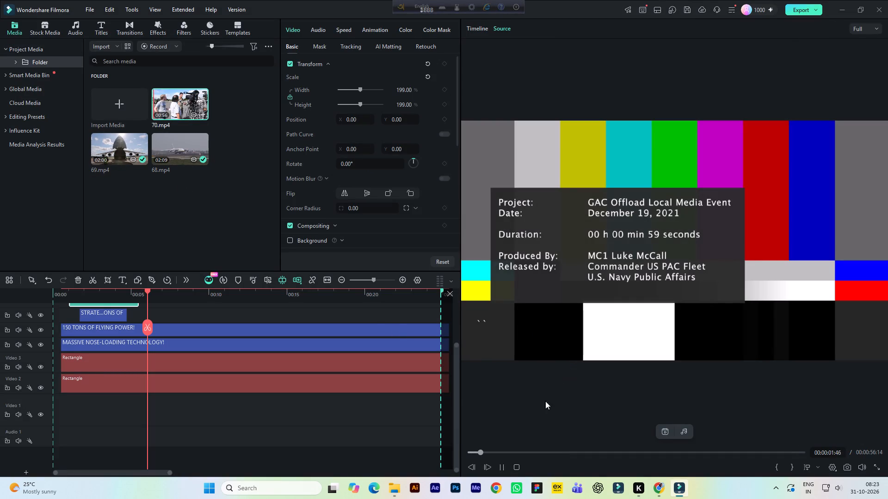
click(494, 453)
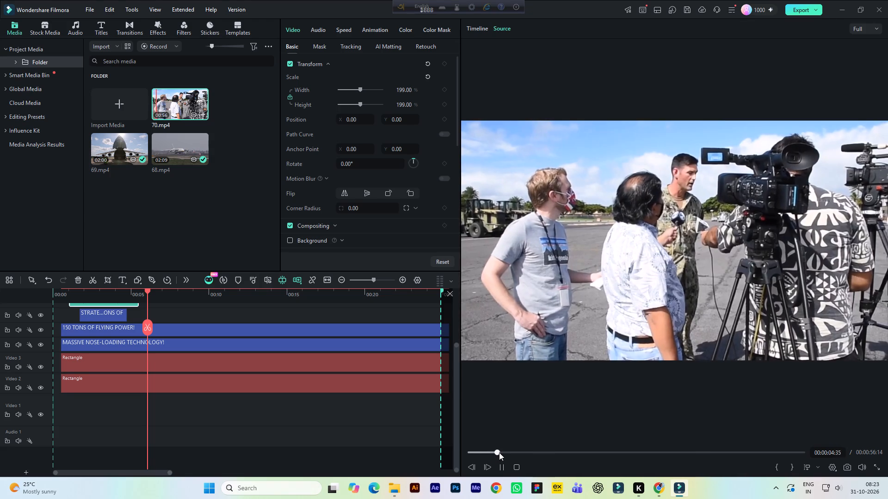
click(502, 452)
click(512, 451)
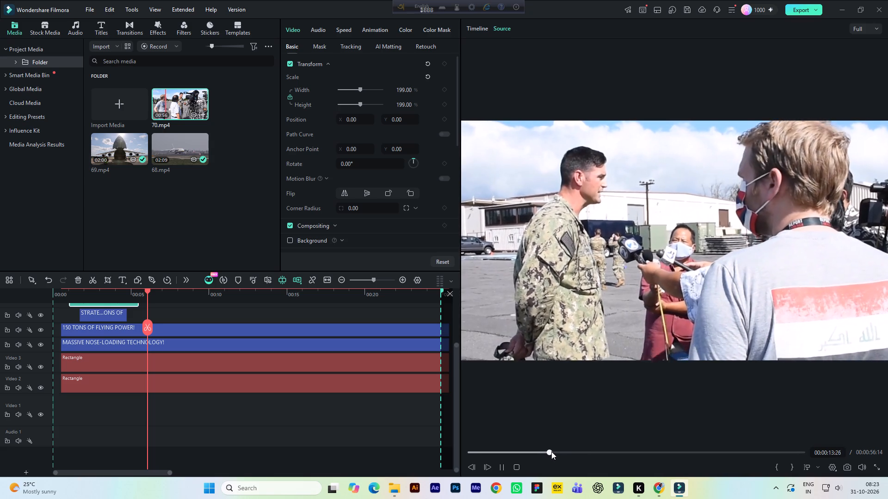
click(561, 449)
key(space)
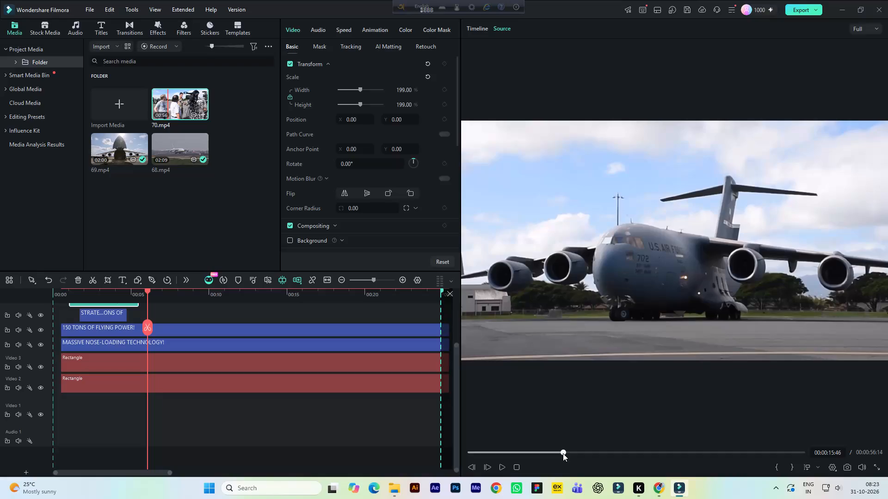
Step back through 70.mp4 to the first frame of the cargo plane shot at 00:00:14:24 and mark the in point there.
triple_click(472, 464)
triple_click(472, 464)
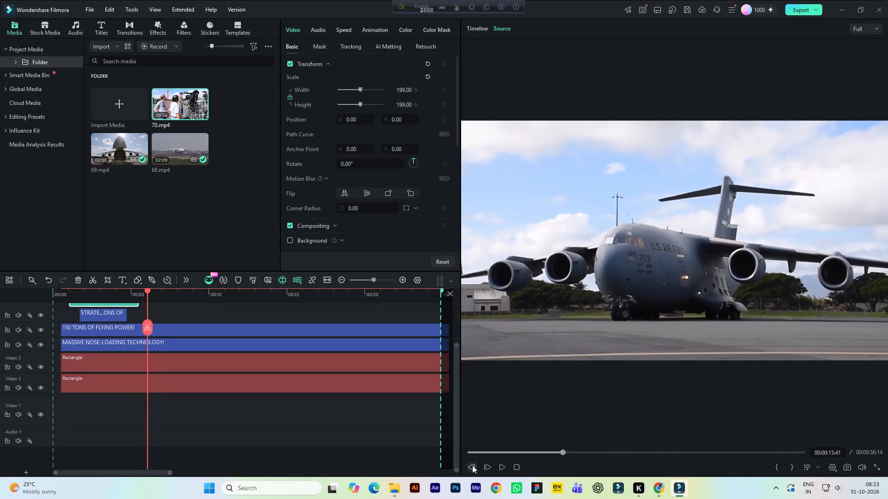
triple_click(472, 465)
click(472, 464)
triple_click(472, 465)
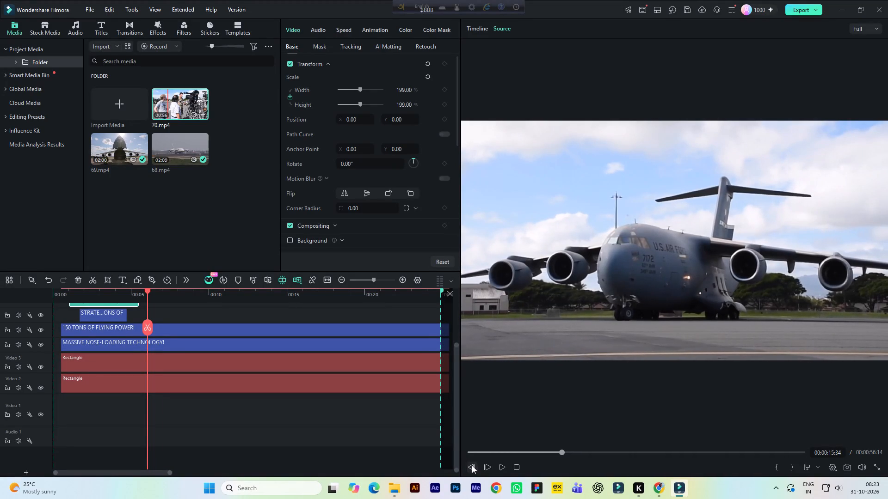
triple_click(472, 465)
triple_click(472, 465)
triple_click(472, 465)
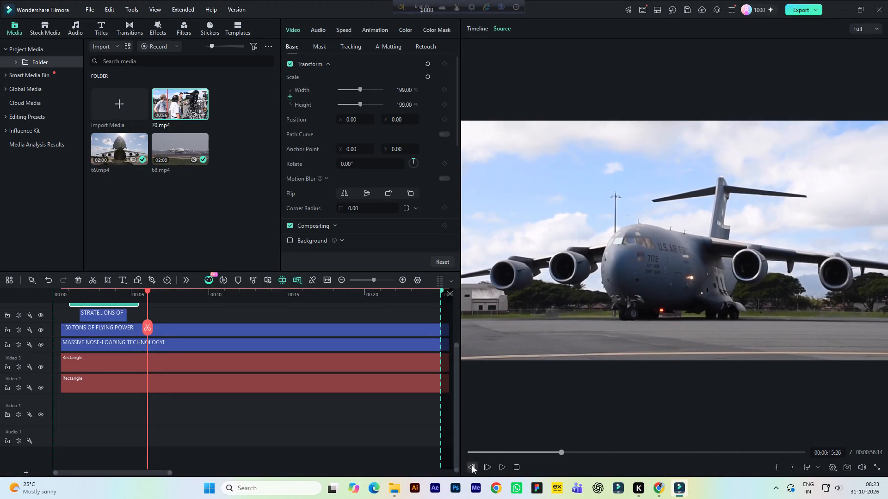
triple_click(472, 465)
triple_click(472, 465)
triple_click(472, 465)
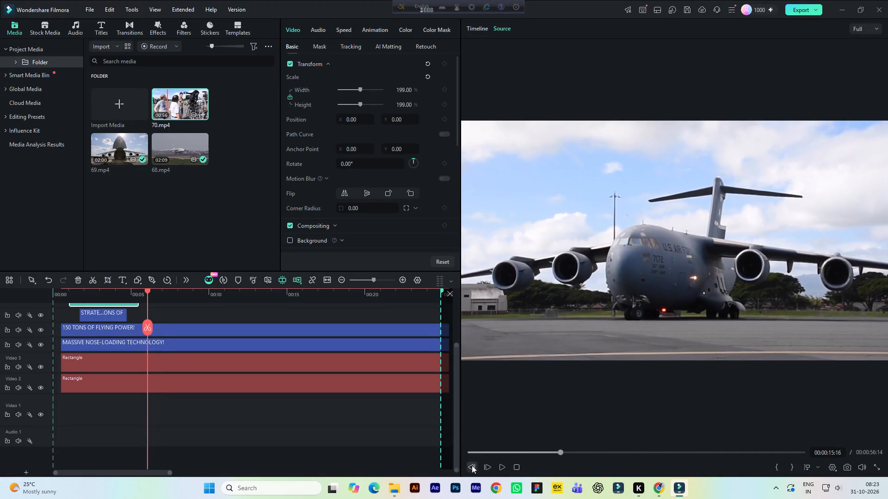
double_click(472, 465)
triple_click(472, 465)
triple_click(472, 465)
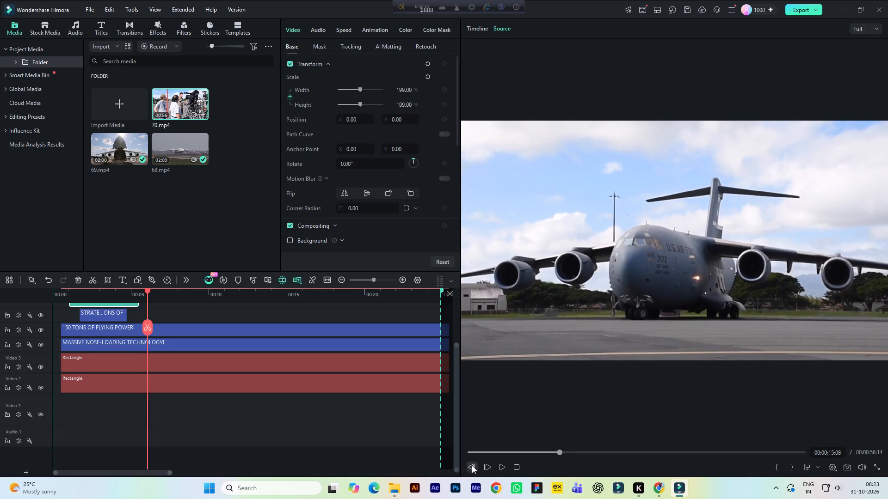
triple_click(472, 465)
triple_click(472, 465)
triple_click(472, 465)
triple_click(472, 465)
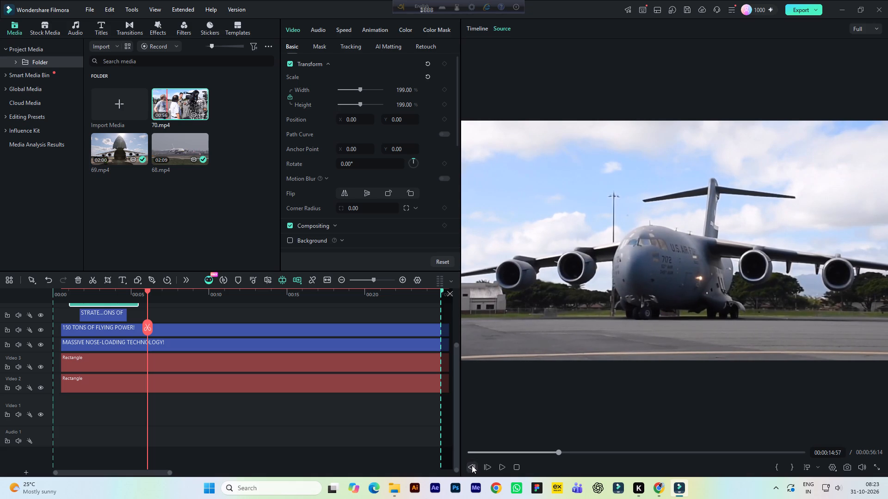
triple_click(472, 465)
triple_click(472, 465)
triple_click(472, 465)
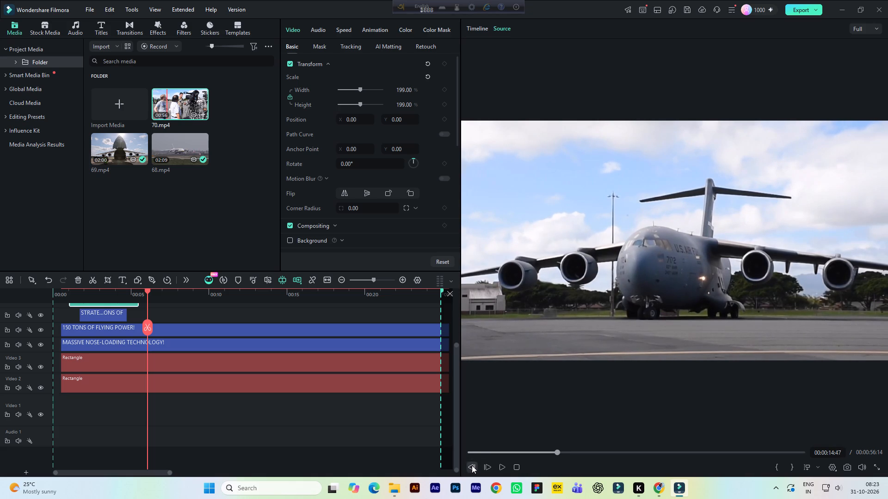
double_click(472, 465)
click(555, 453)
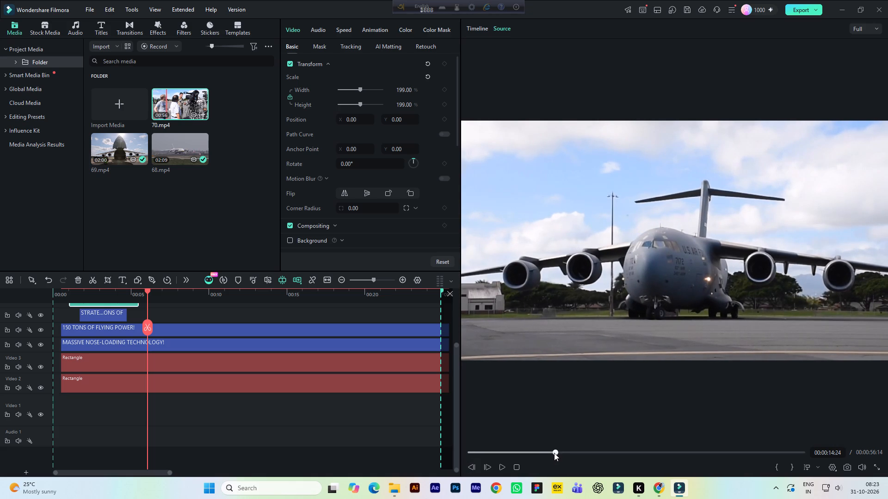
click(552, 453)
key(space)
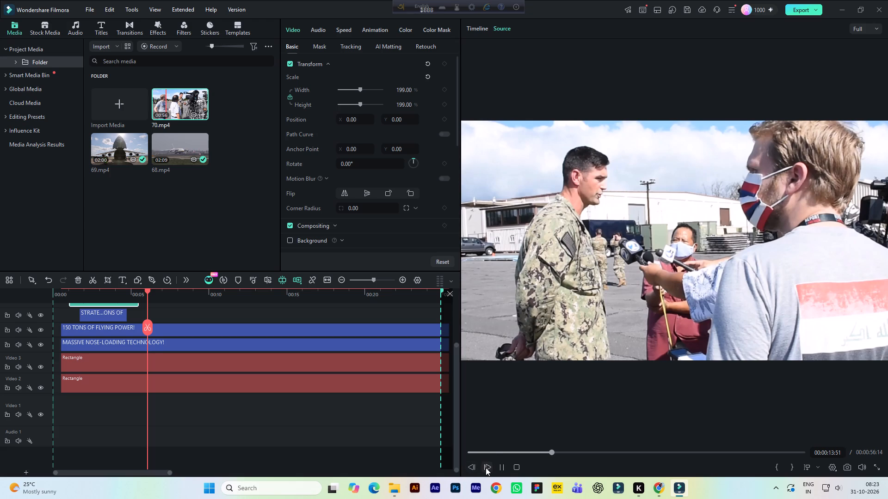
key(space)
key(space)
key(space)
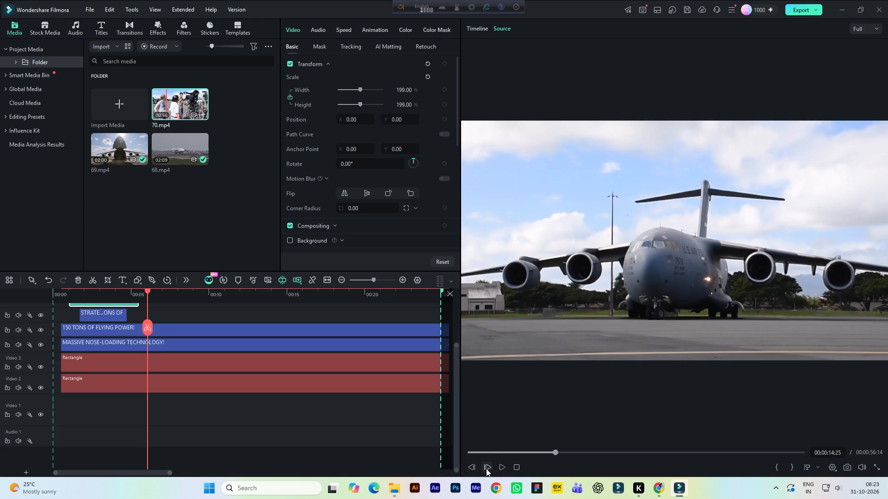
double_click(474, 468)
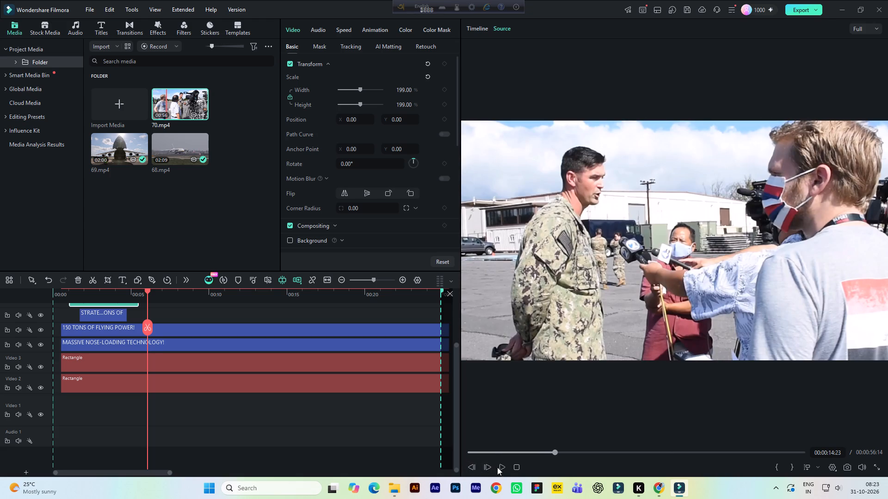
click(487, 467)
click(781, 472)
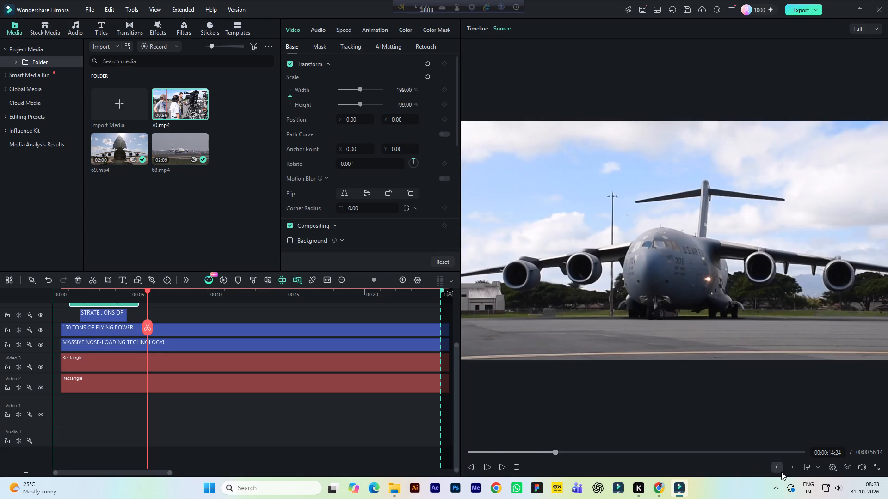
Play 70.mp4 from the in point and skim the cargo loading and blue tank shots through to the end.
key(space)
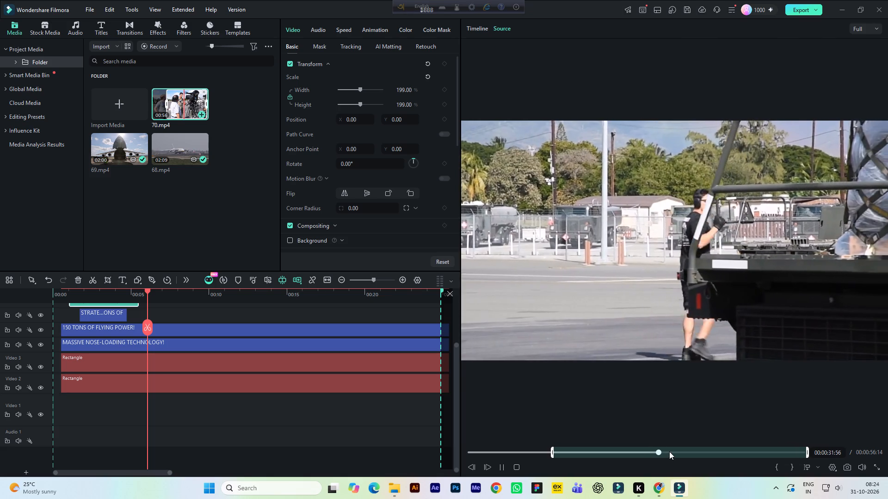
click(676, 451)
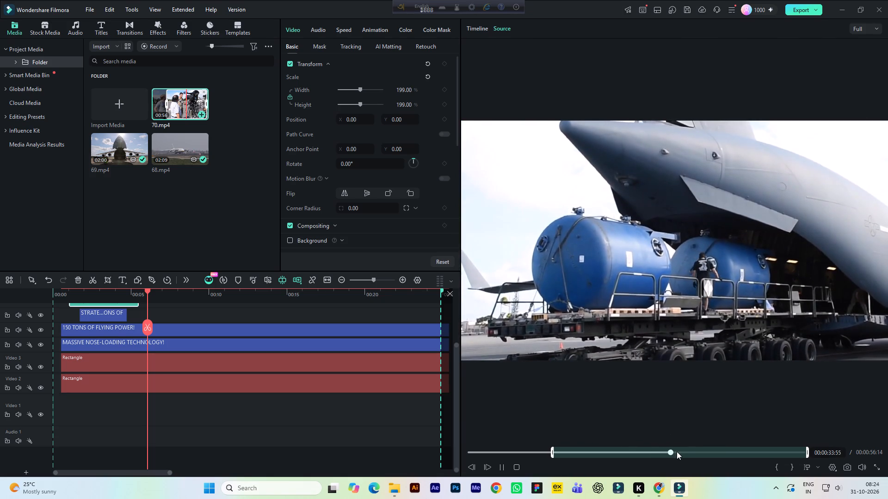
click(687, 453)
click(698, 453)
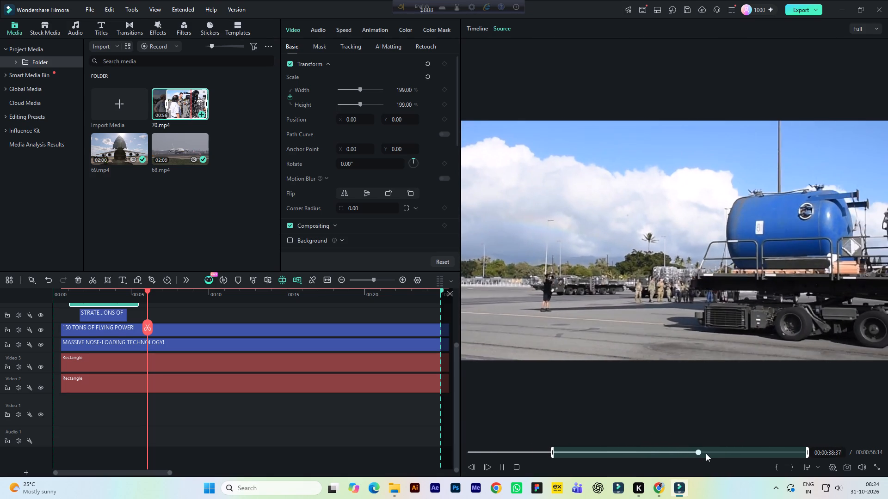
click(709, 453)
click(721, 453)
click(730, 454)
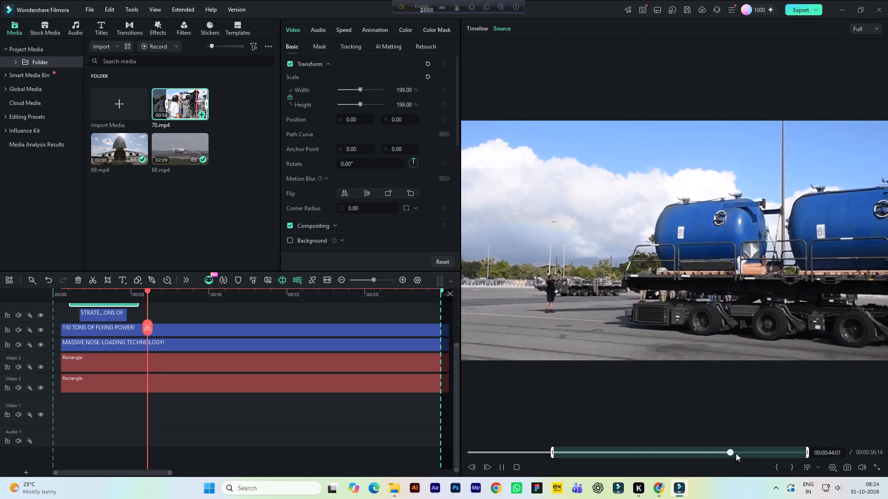
click(743, 453)
click(754, 454)
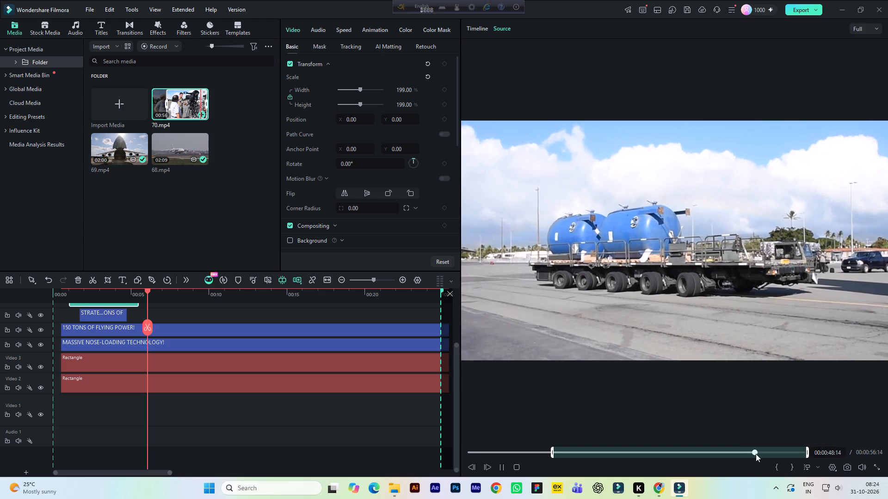
click(759, 454)
click(772, 453)
click(784, 451)
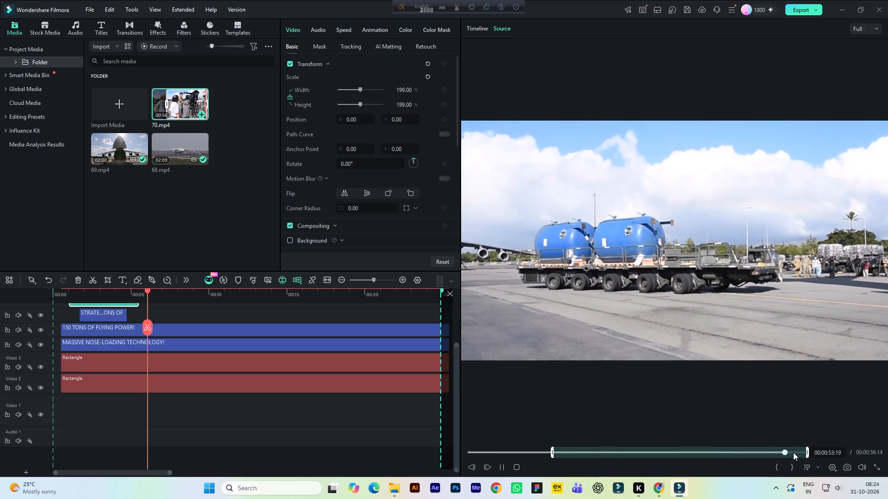
click(794, 452)
Place the marked range of 70.mp4 at the start of the Video 1 track, keeping the current 1080x1920 25fps project settings.
drag(698, 314, 303, 407)
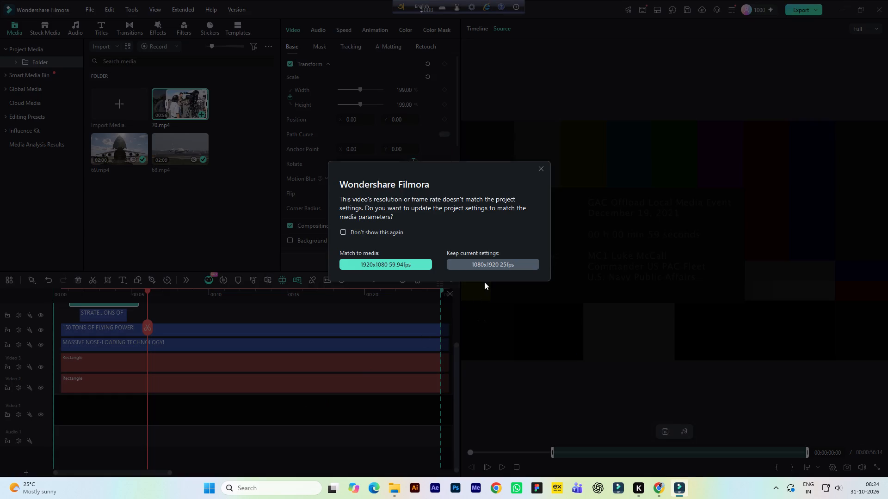
click(502, 262)
Delete the video 68 clip from the Video 7 track above the titles.
drag(264, 296, 253, 298)
click(90, 314)
scroll(99, 319, up, 1)
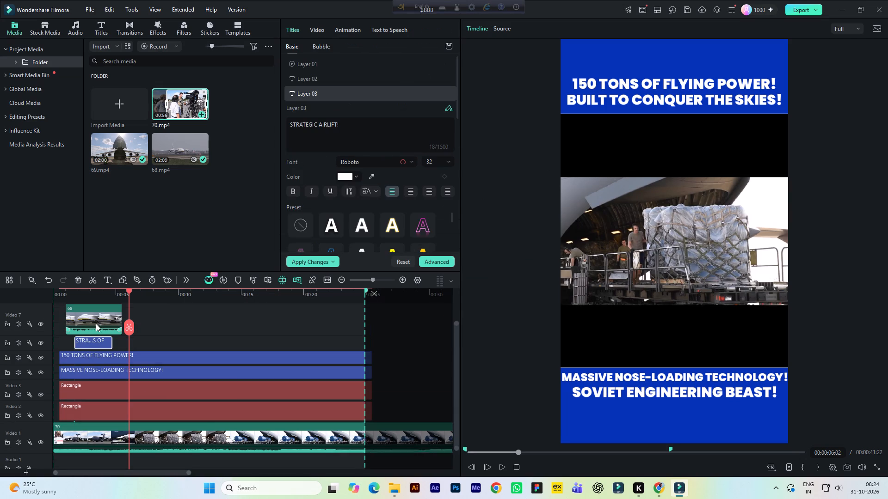
click(95, 324)
key(Delete)
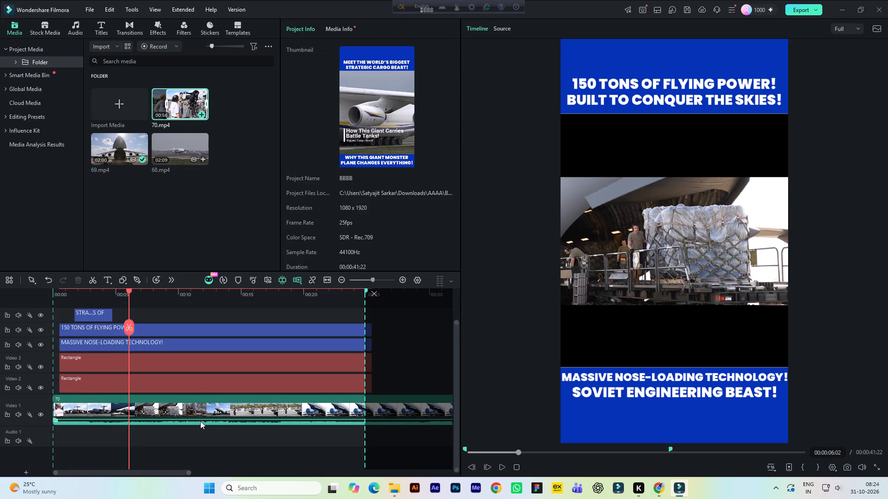
Set the uniform speed of the video 70 clip on the Video 1 track to 1.58.
drag(189, 474, 222, 474)
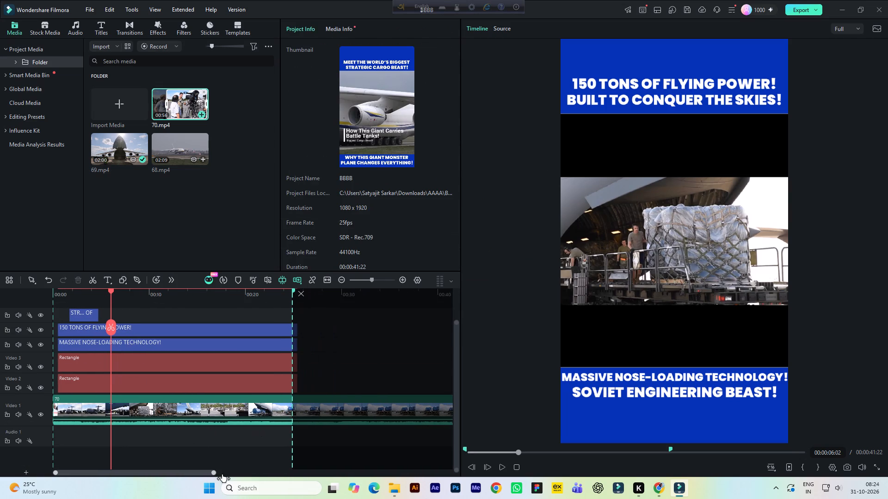
drag(222, 474, 218, 477)
click(244, 414)
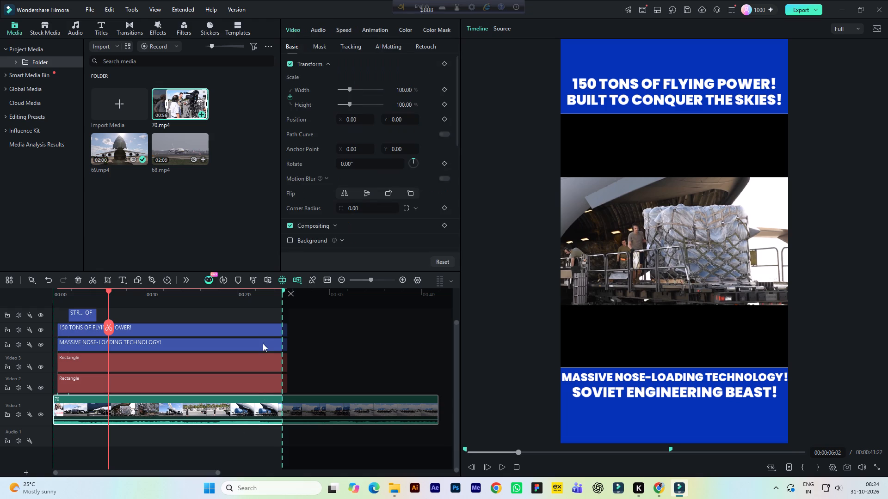
click(346, 30)
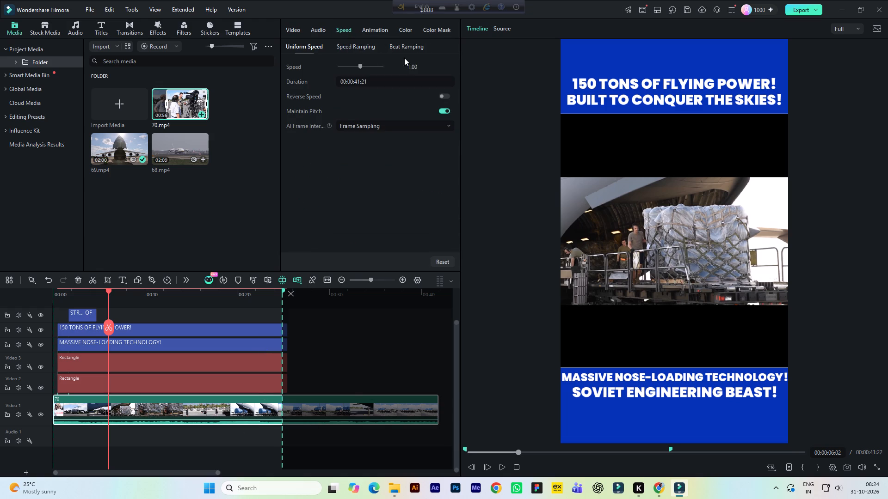
click(414, 67)
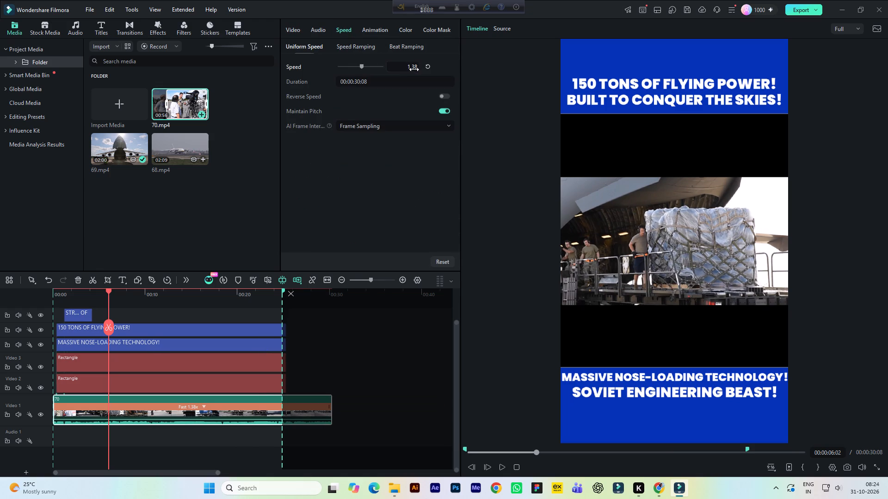
click(411, 70)
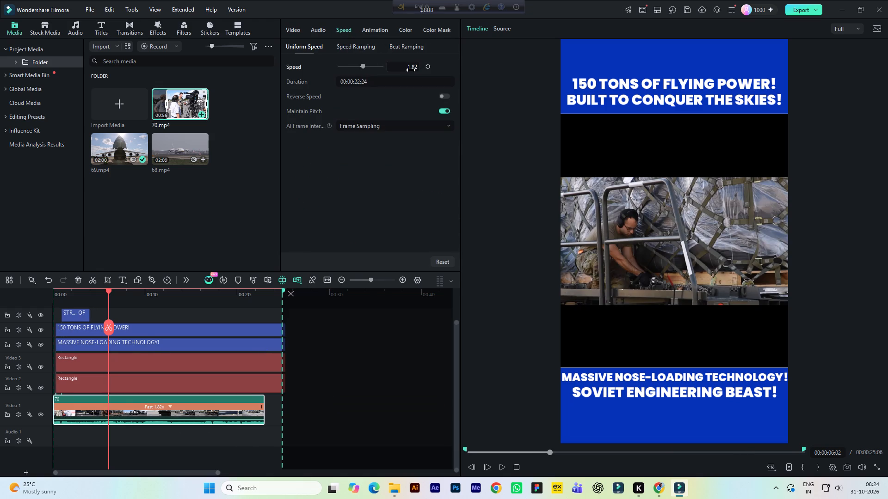
click(411, 70)
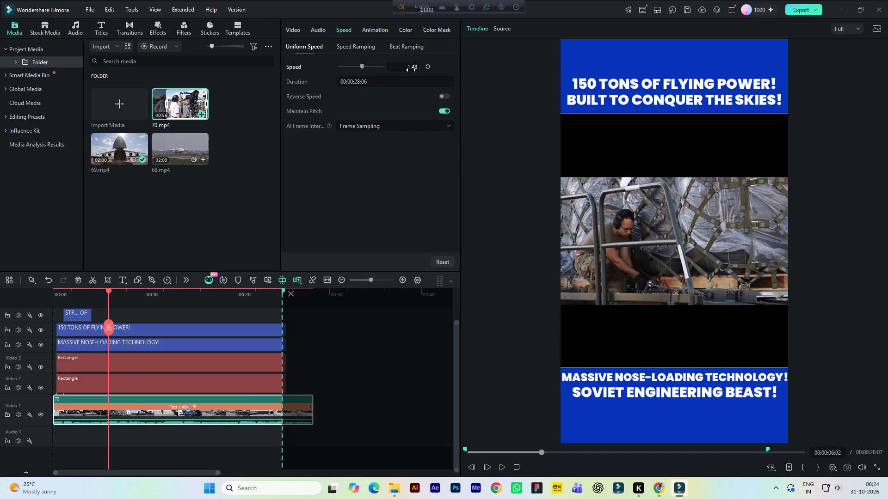
click(411, 70)
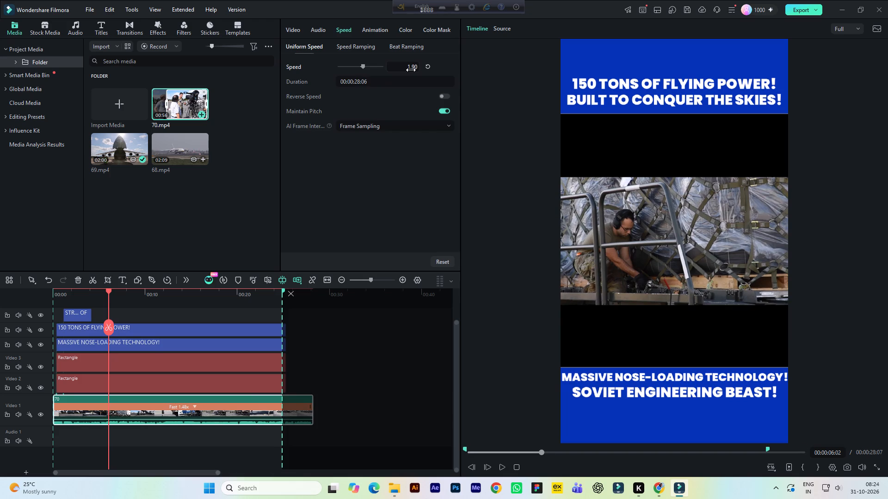
click(411, 70)
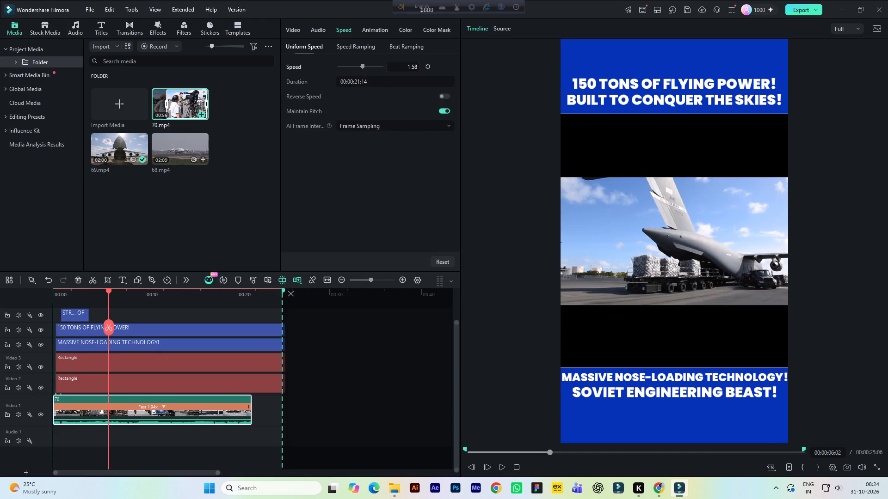
Extend both long headline titles and both rectangles together so they end with the video 70 clip at about 26:12.
drag(318, 322, 276, 371)
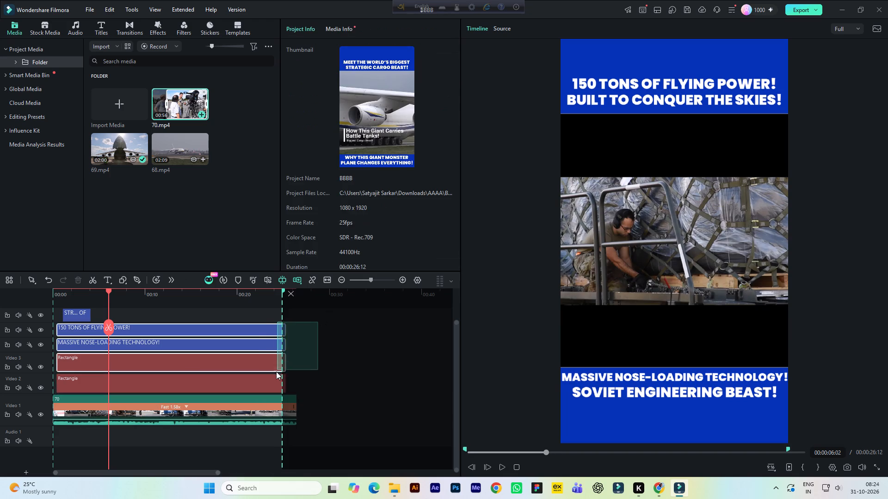
drag(276, 371, 267, 386)
drag(283, 383, 297, 384)
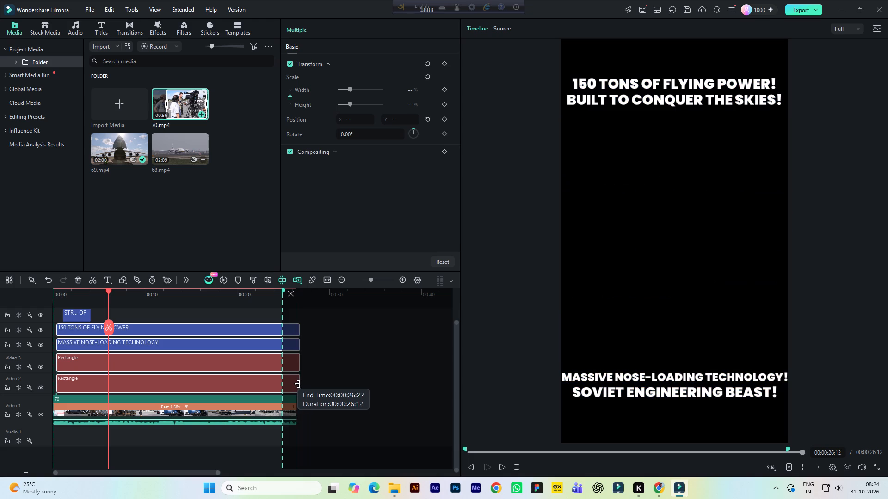
drag(297, 384, 294, 385)
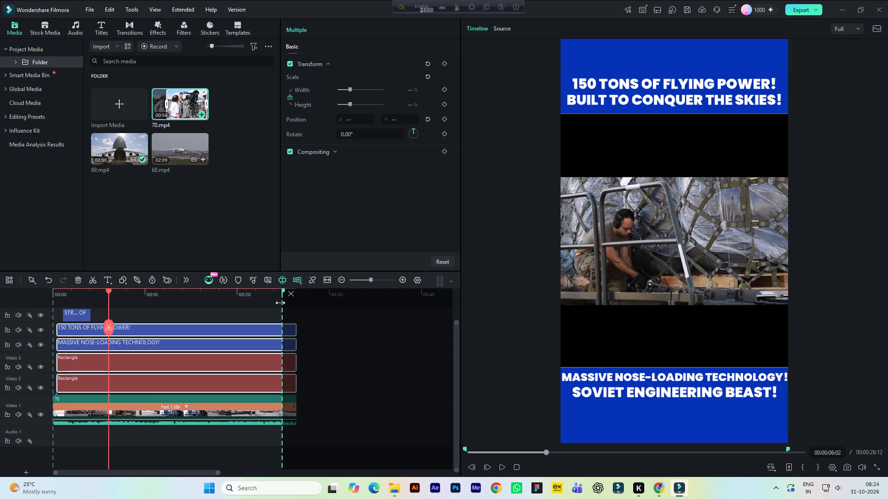
Move the timeline's out point to the end of the video 70 clip, at about 26:12.
drag(280, 302, 288, 305)
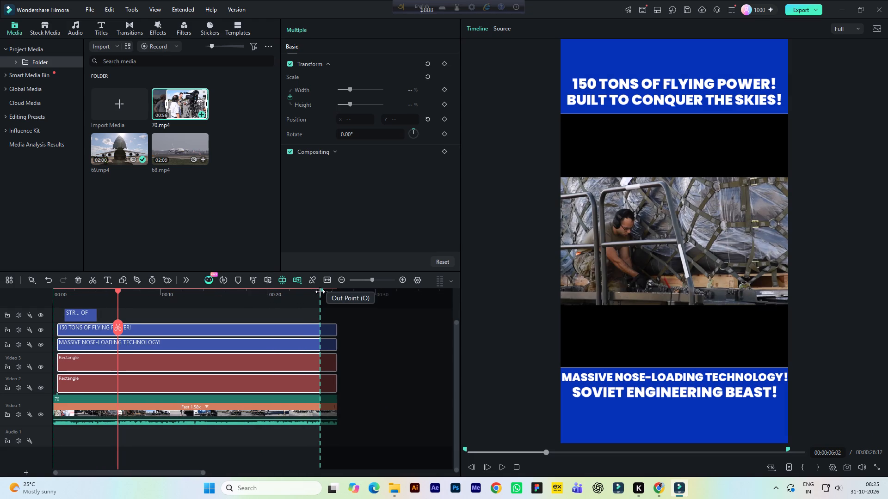
drag(320, 292, 336, 300)
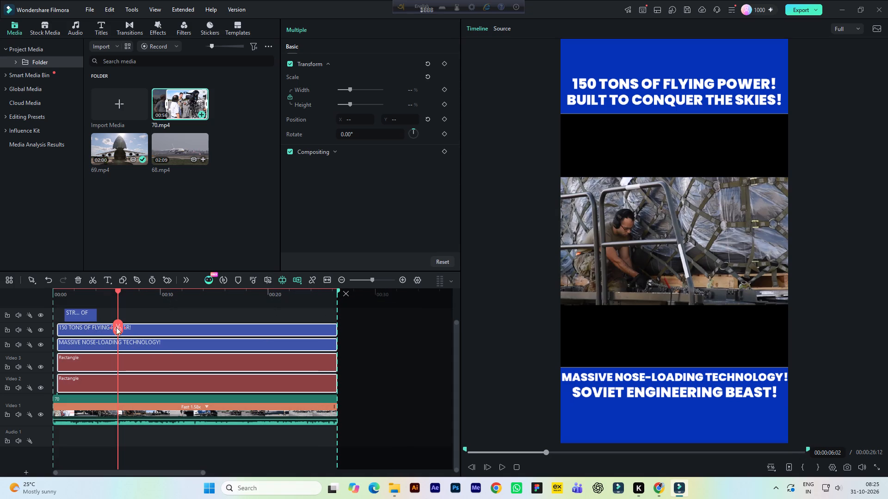
scroll(122, 345, up, 2)
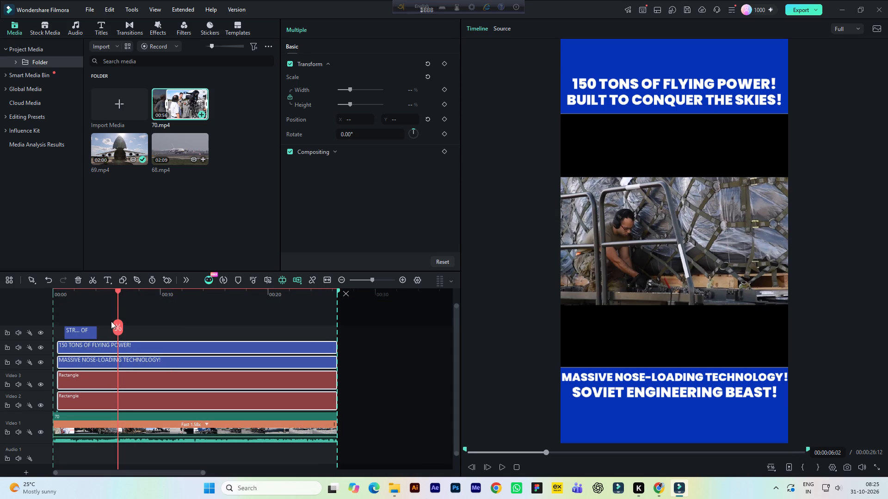
Move both long headline titles and both rectangles together so they start at the very beginning of the timeline.
click(96, 312)
click(80, 298)
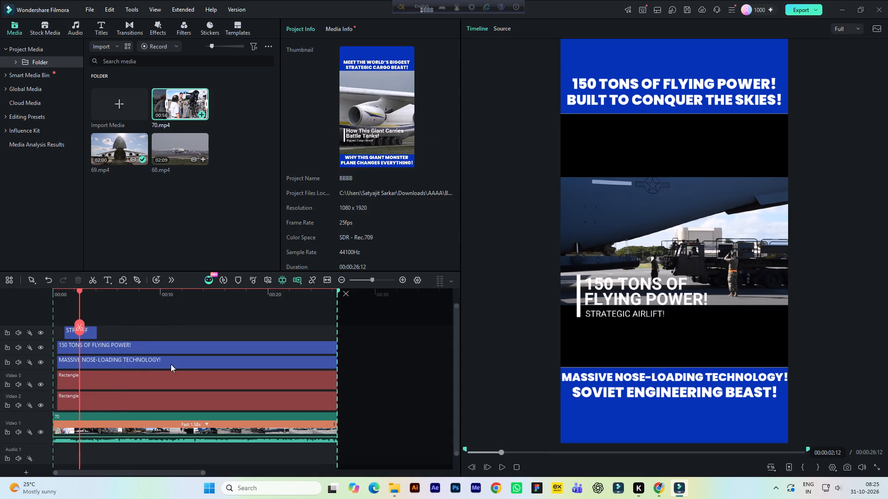
click(149, 429)
drag(178, 323, 205, 380)
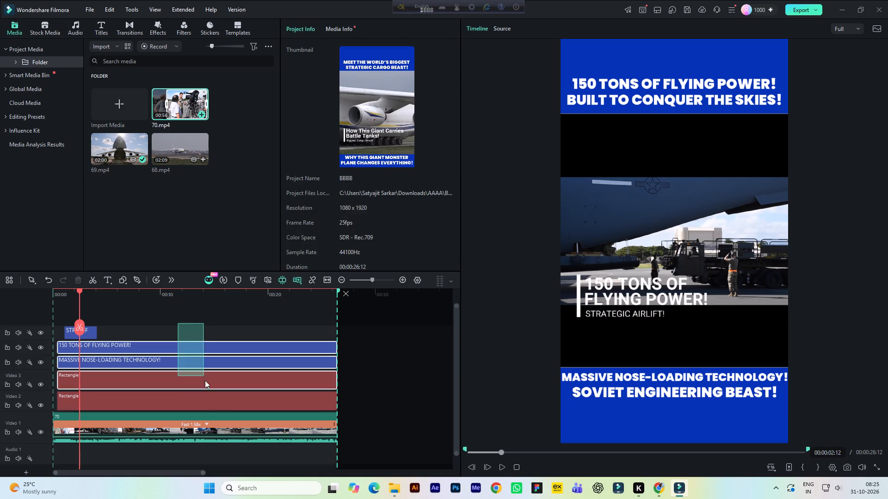
drag(205, 380, 213, 404)
drag(216, 401, 207, 402)
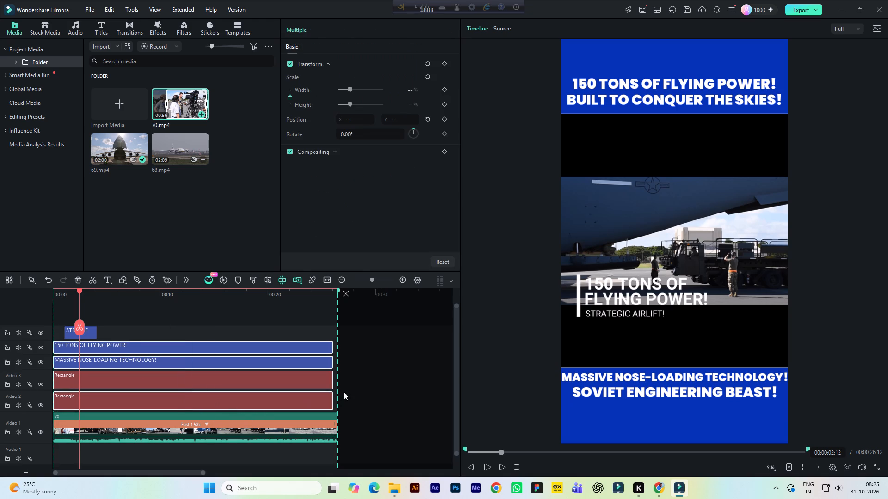
Extend both headline titles and both rectangles to the end of the video 70 clip at about 26:12, and play back the result.
drag(350, 334, 322, 401)
drag(331, 398, 337, 400)
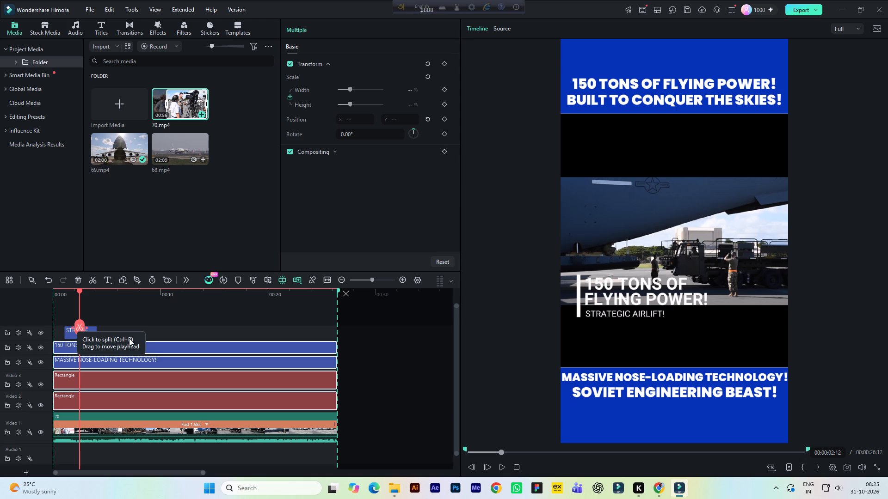
click(186, 332)
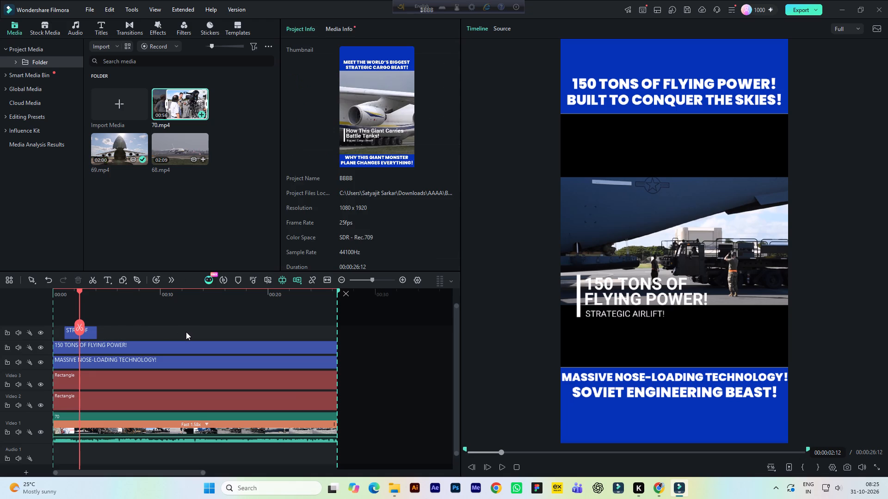
scroll(130, 352, down, 2)
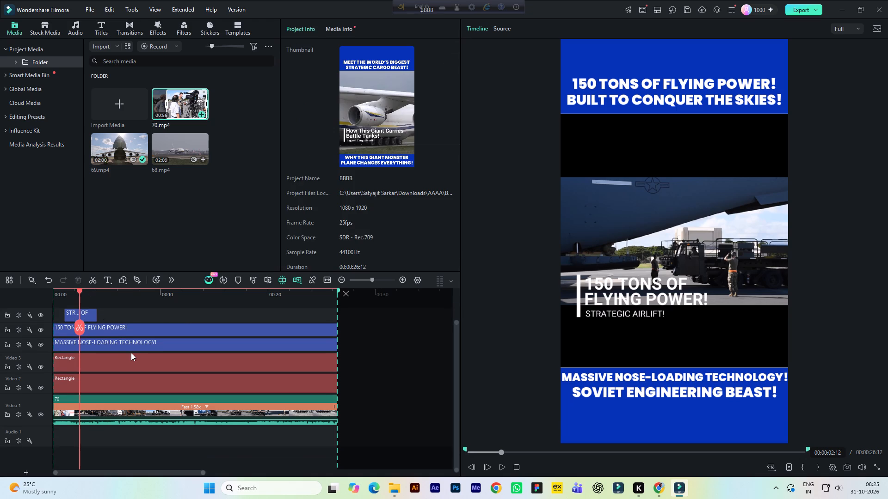
key(space)
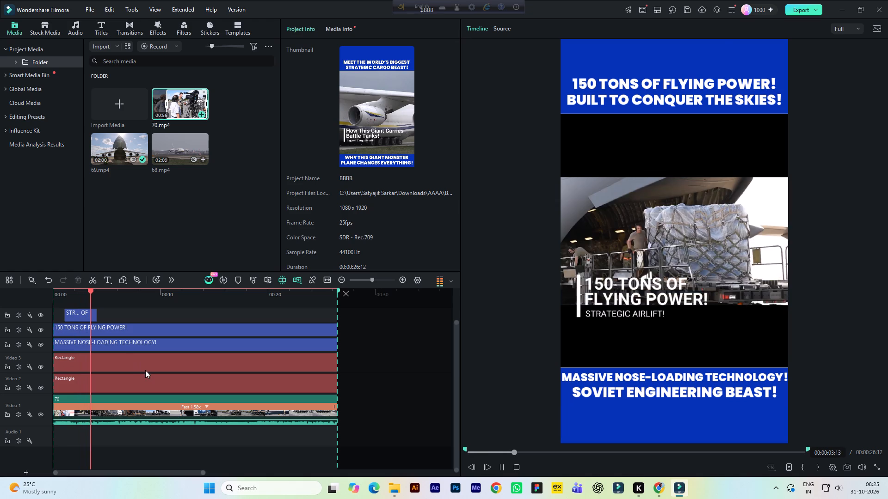
key(space)
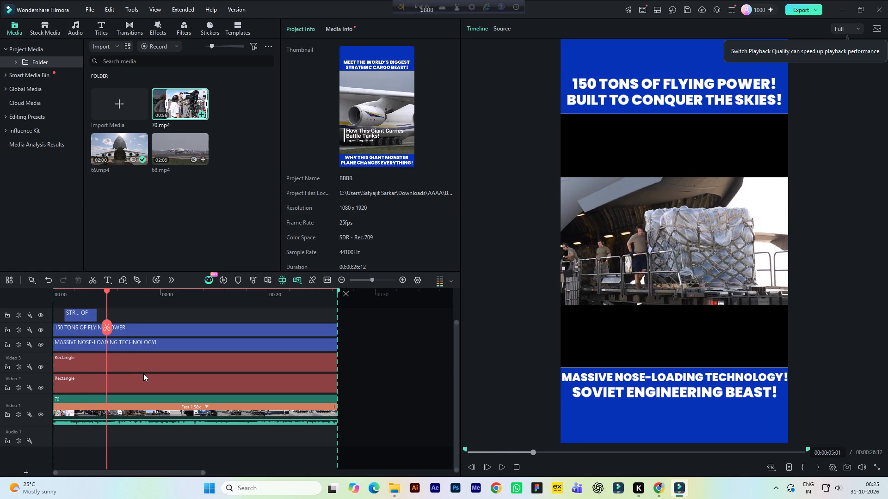
key(space)
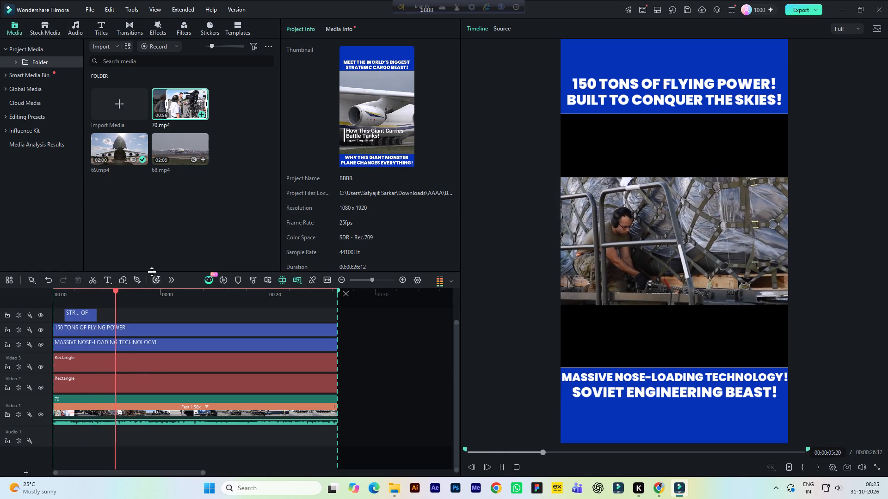
key(space)
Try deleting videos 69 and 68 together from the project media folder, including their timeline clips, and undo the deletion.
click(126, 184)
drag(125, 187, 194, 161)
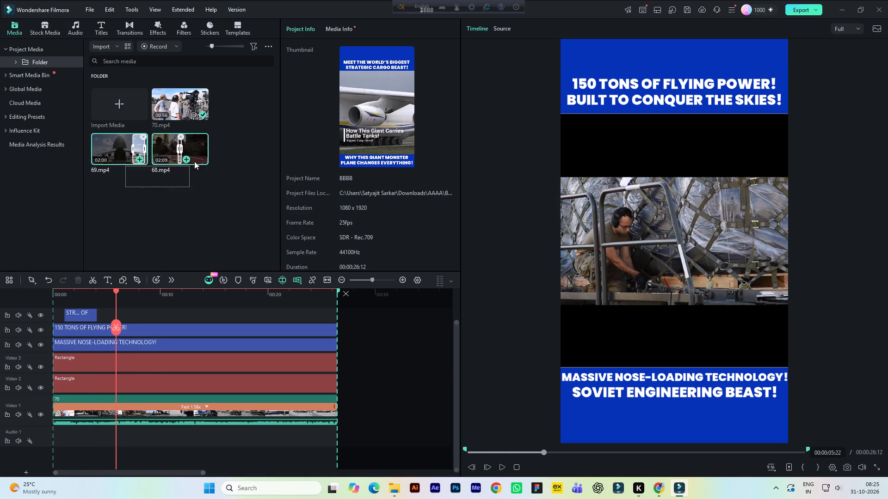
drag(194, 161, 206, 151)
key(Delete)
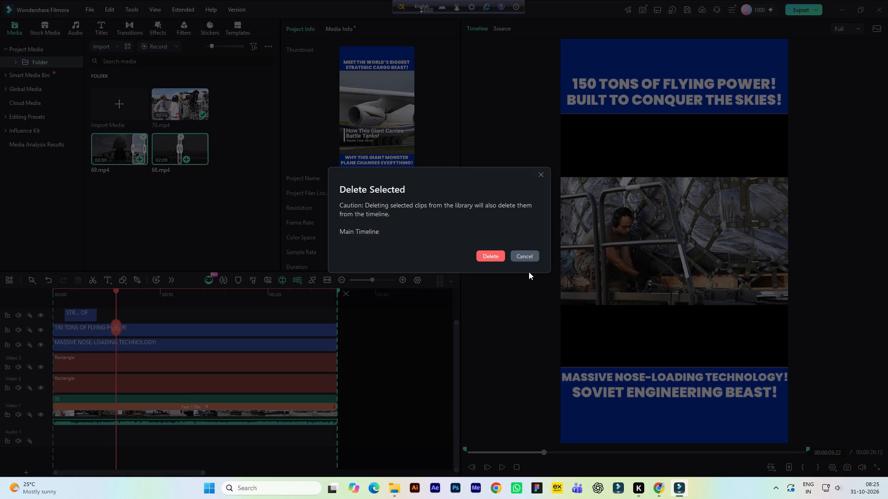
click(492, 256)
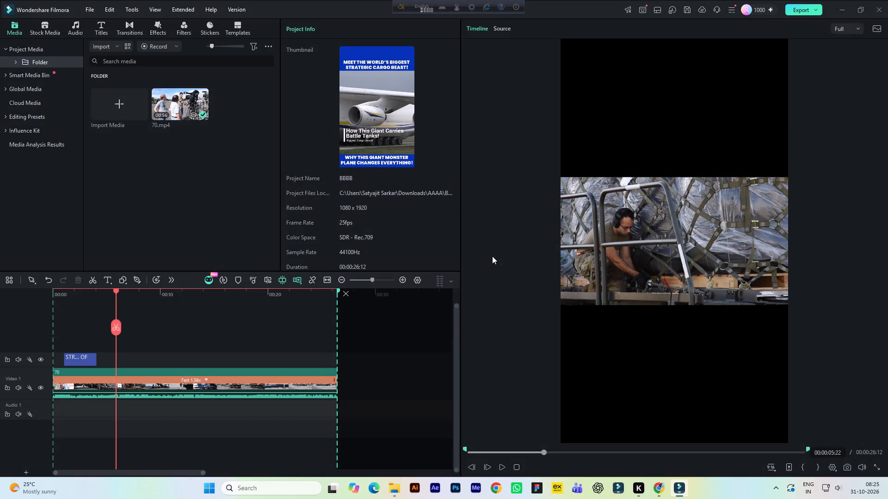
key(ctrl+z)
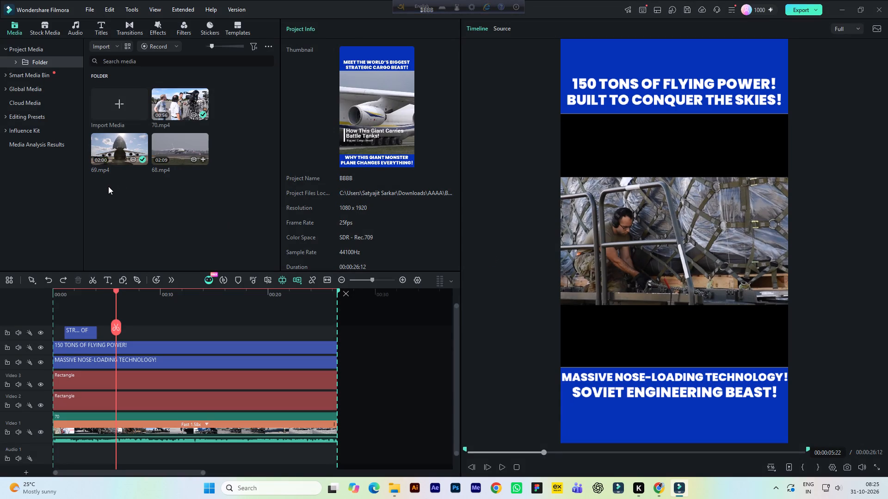
Set the scale of the video 70 clip on the Video 1 track to 199% and check the frame near 2 seconds.
click(79, 299)
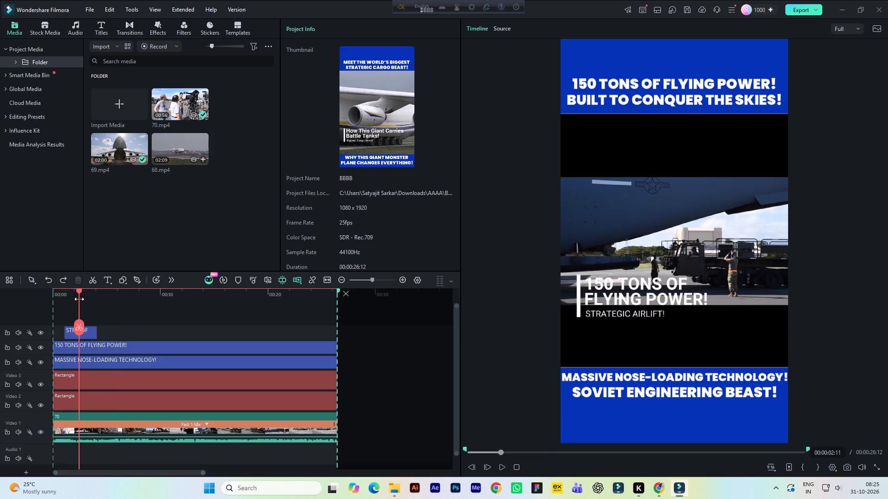
key(space)
key(space)
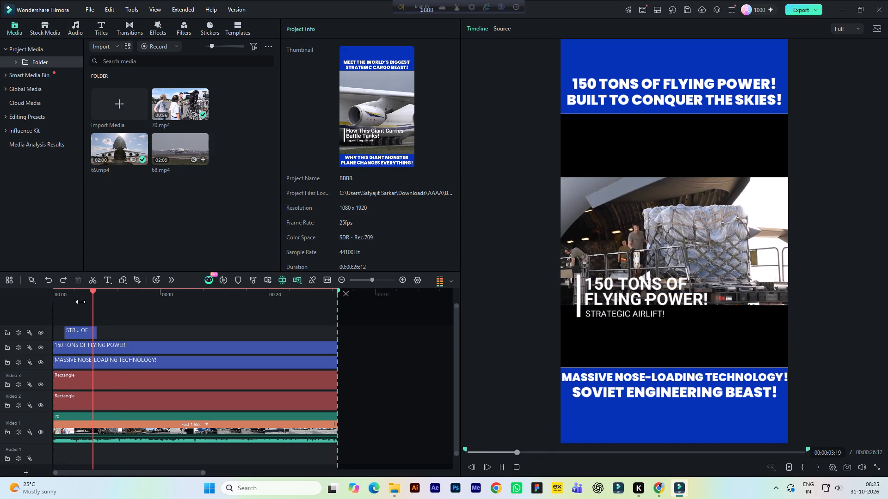
click(116, 425)
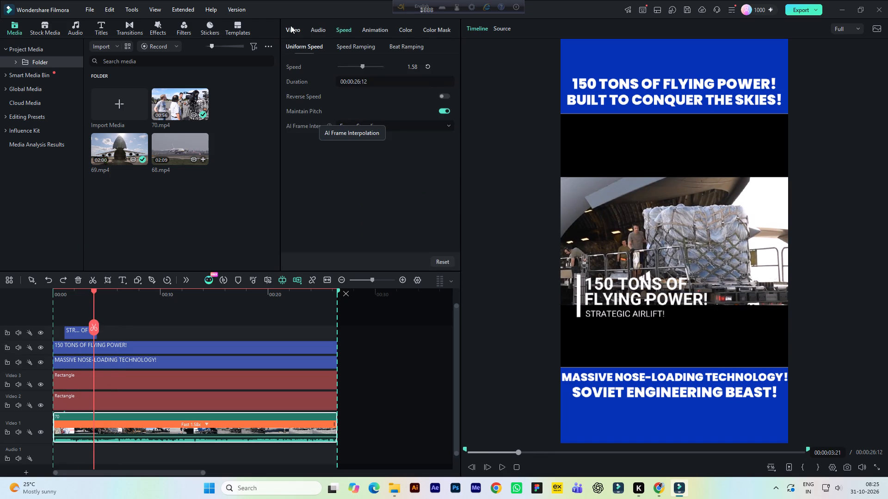
click(291, 25)
click(402, 88)
text(199)
key(Return)
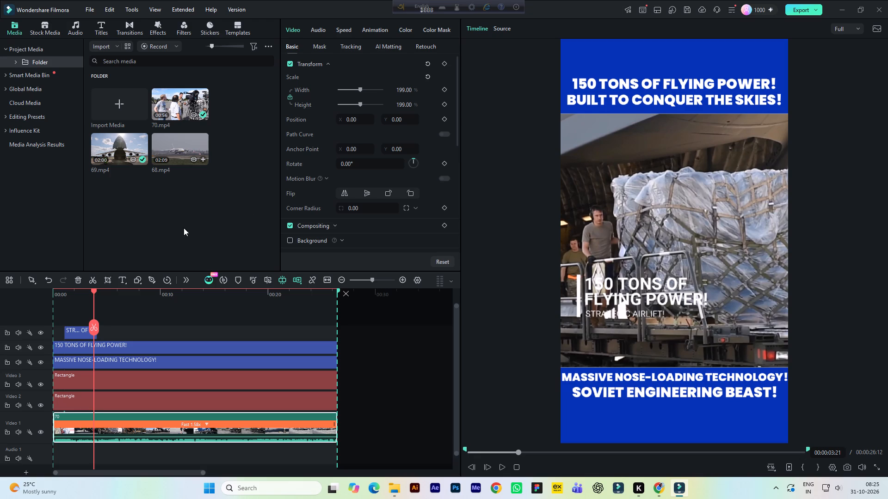
click(77, 300)
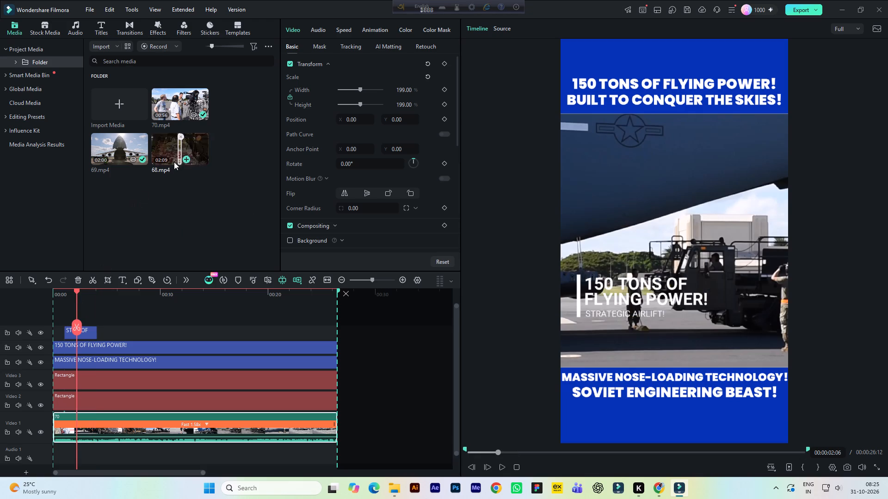
Delete video 68 from the project media folder.
click(192, 144)
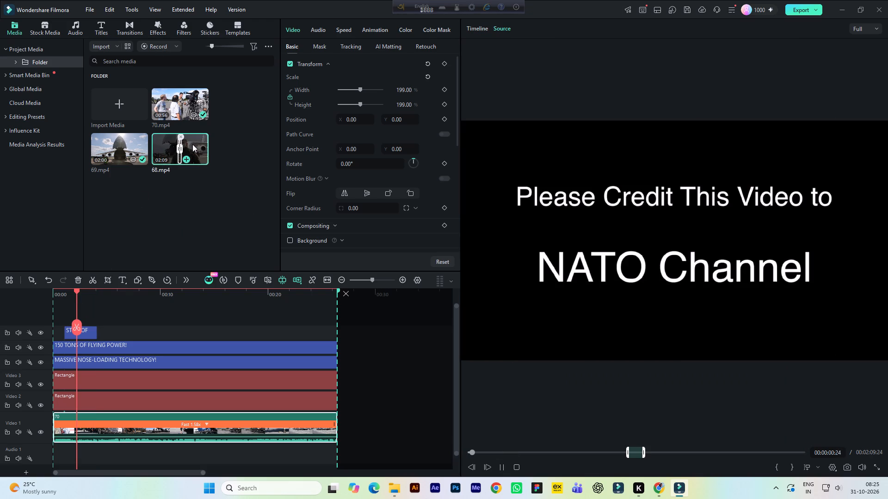
key(Delete)
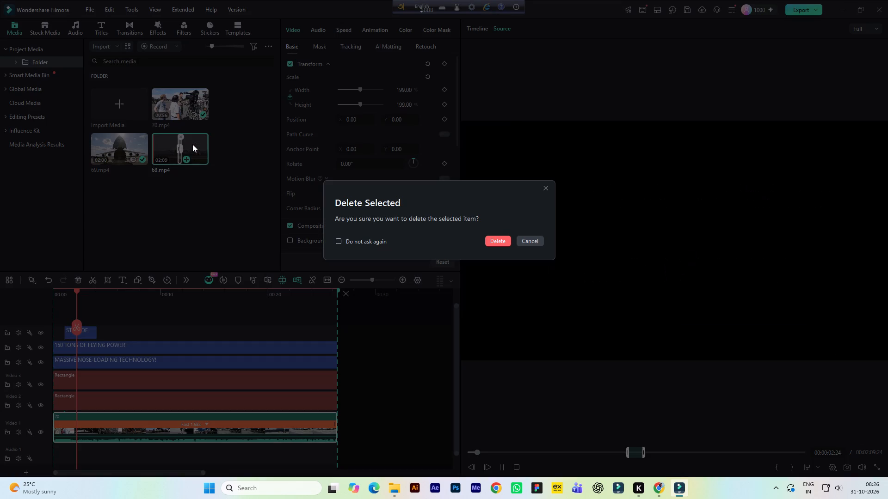
key(Return)
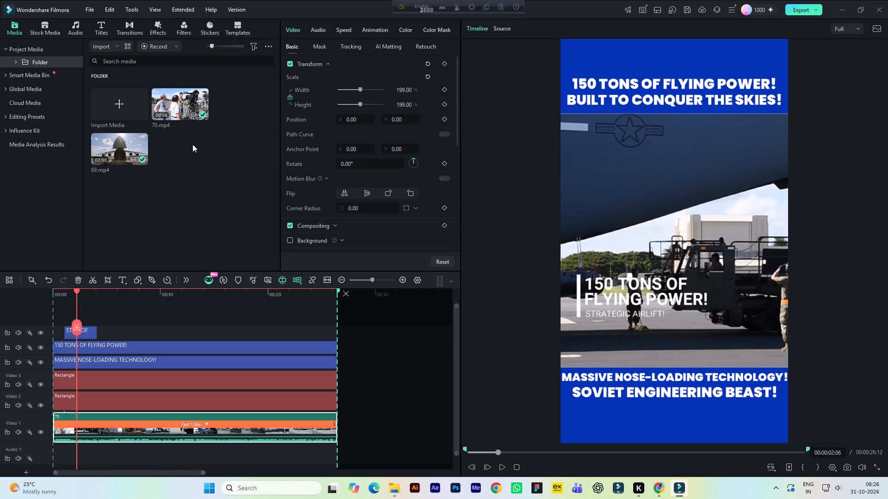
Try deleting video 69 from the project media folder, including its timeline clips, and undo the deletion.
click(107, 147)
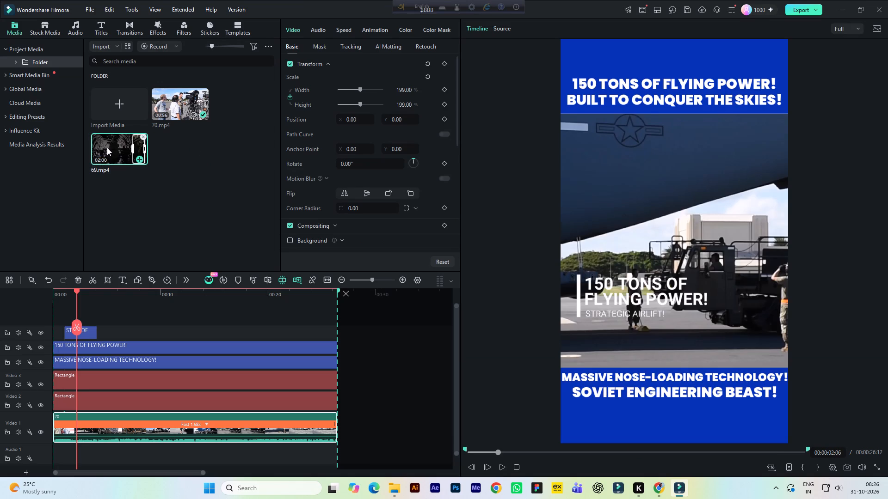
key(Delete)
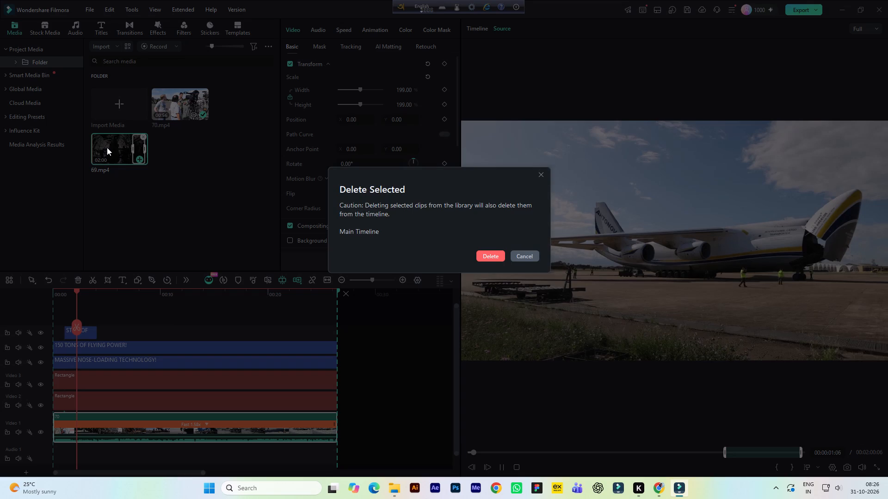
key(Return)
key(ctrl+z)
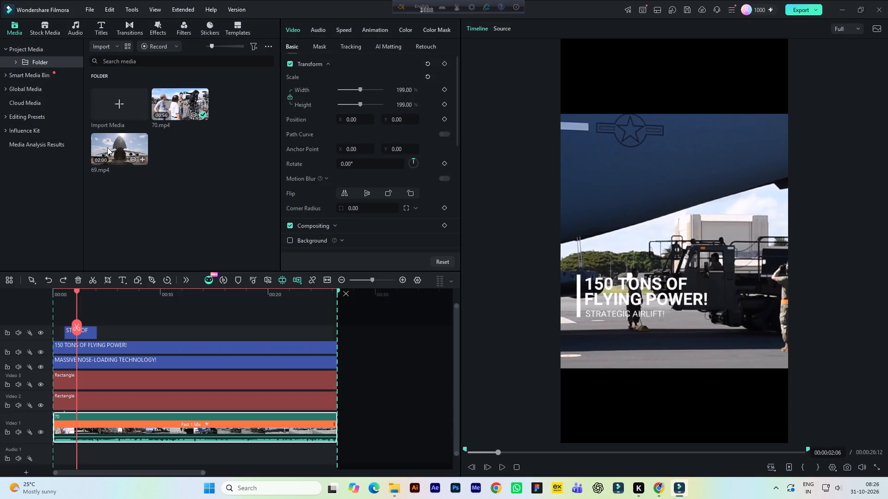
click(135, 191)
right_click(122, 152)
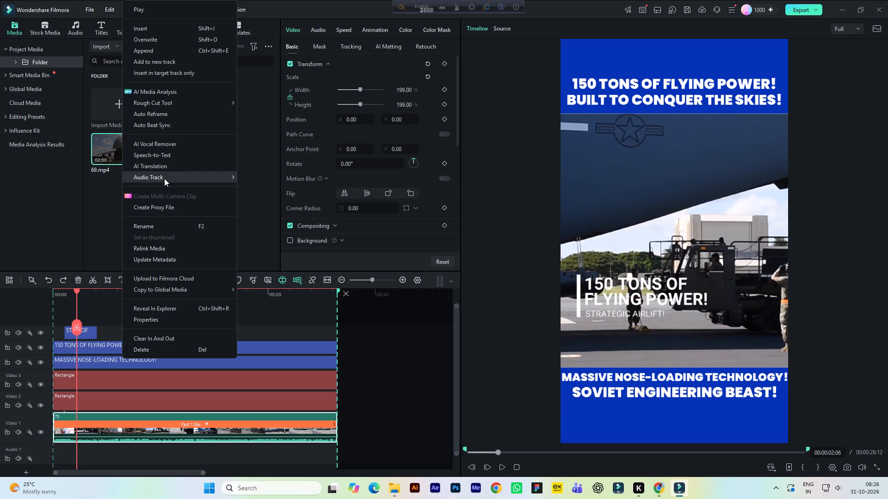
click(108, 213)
Review the enlarged footage at several points along the timeline and play the video from the start to about 14 seconds.
click(125, 292)
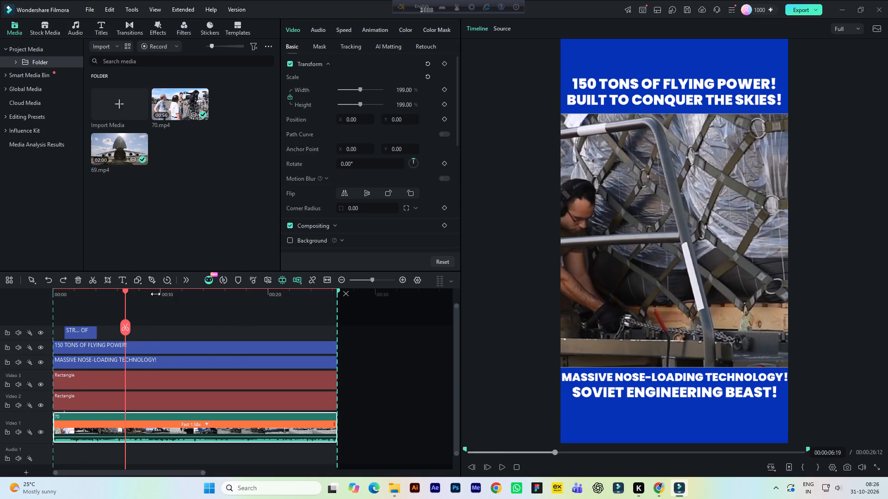
click(158, 293)
click(180, 292)
click(214, 292)
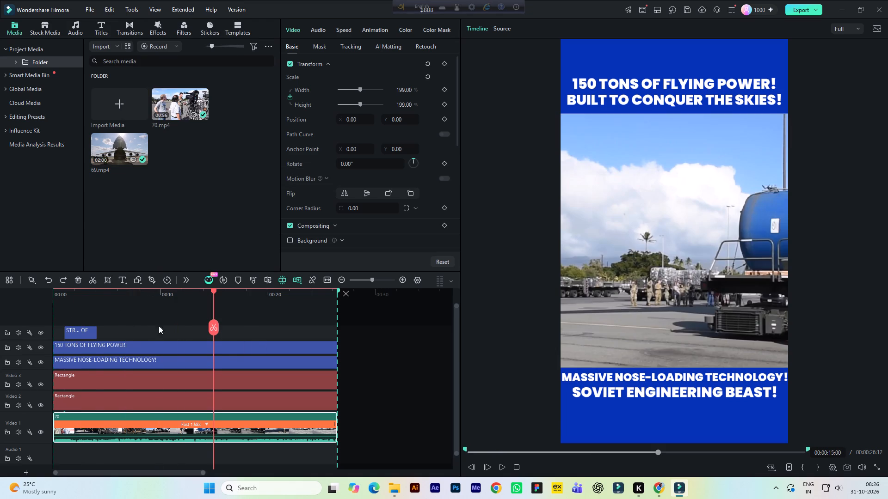
click(95, 293)
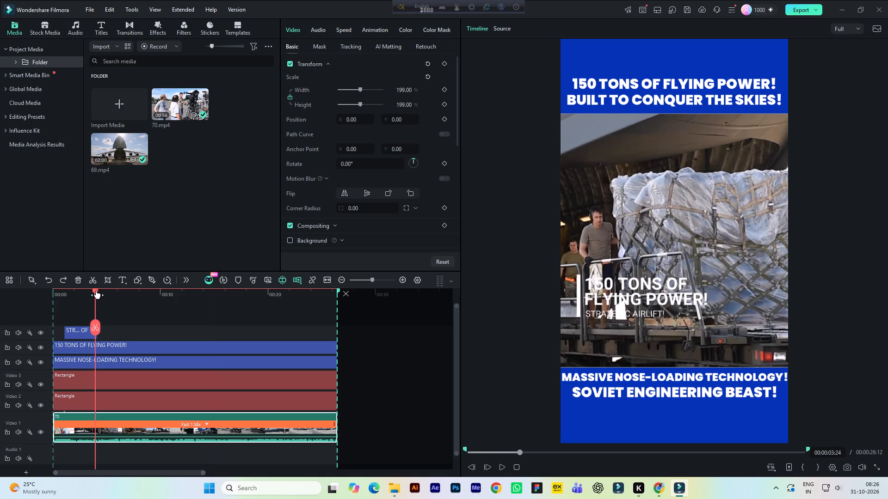
drag(96, 291, 41, 306)
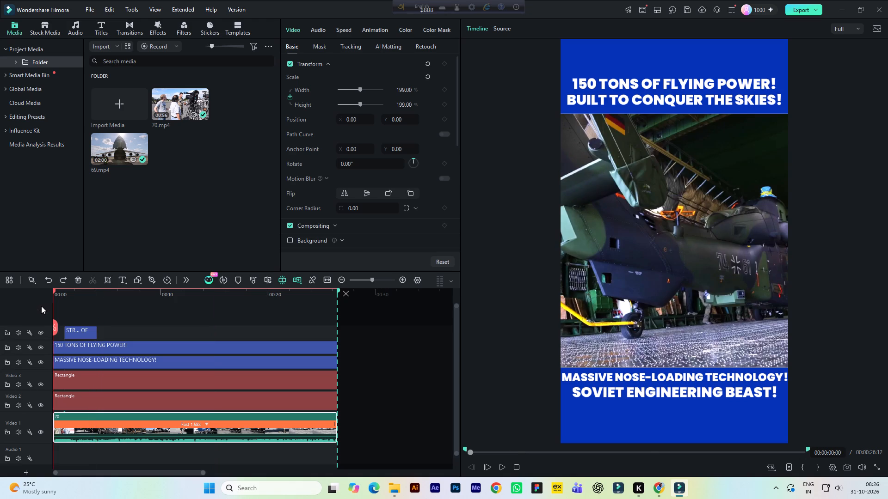
key(space)
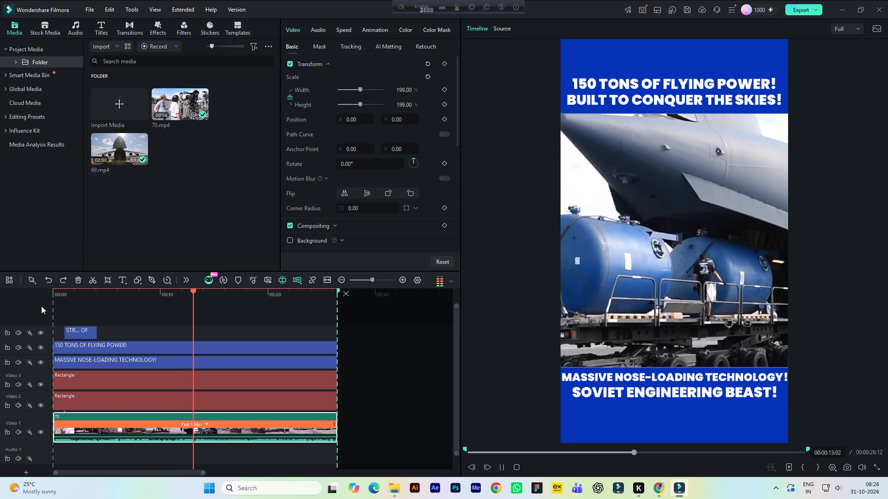
key(space)
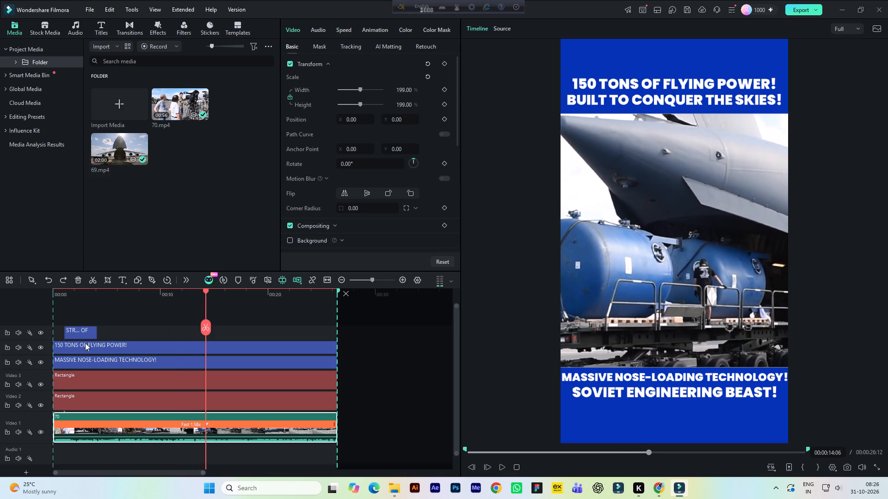
Move the short "STRATEGIC AIRLIFT!" title on the top track to start just before the 6-second mark, and play it back.
drag(86, 332, 136, 331)
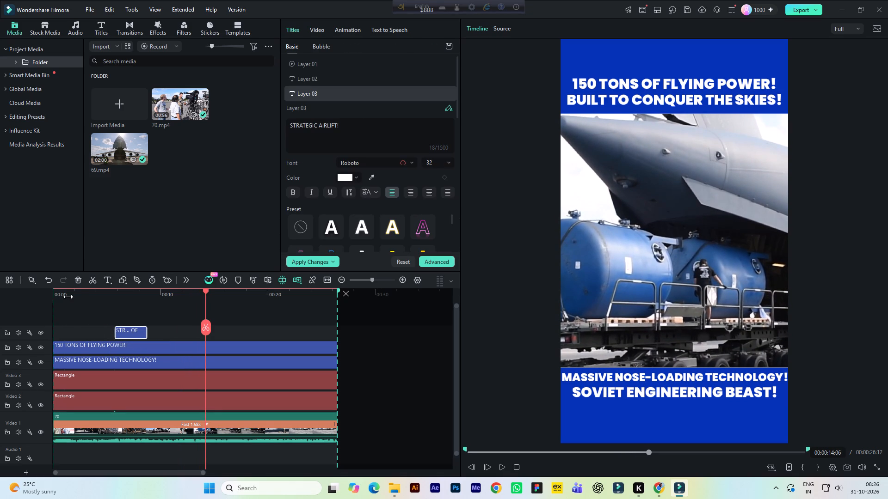
click(69, 293)
drag(68, 291, 45, 292)
key(space)
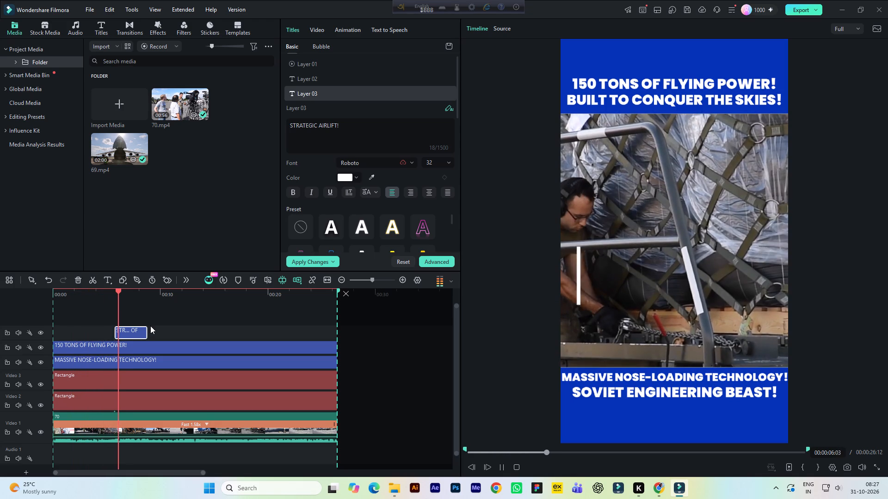
key(space)
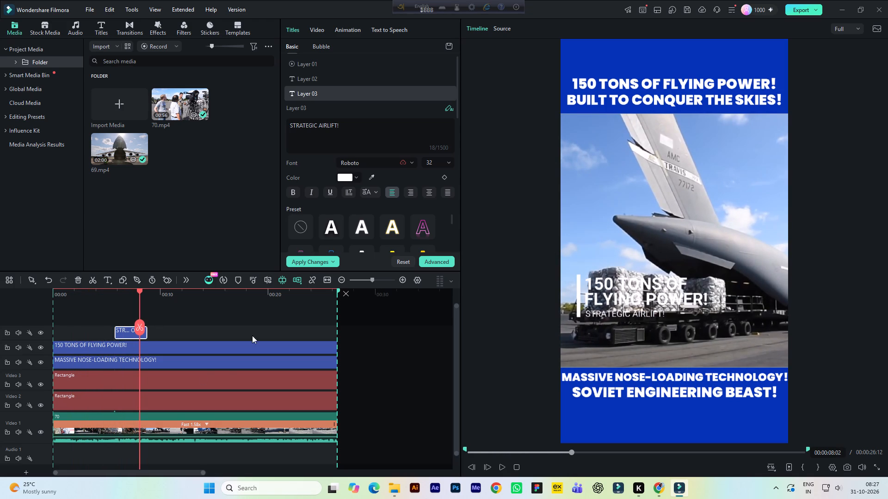
Reposition the short "STRATEGIC AIRLIFT!" title to X -67, Y 177 and save the project.
click(322, 30)
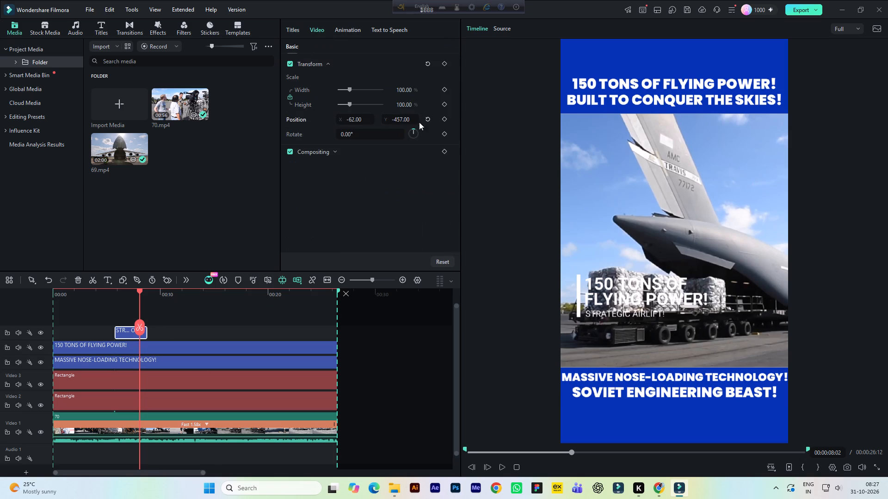
click(403, 117)
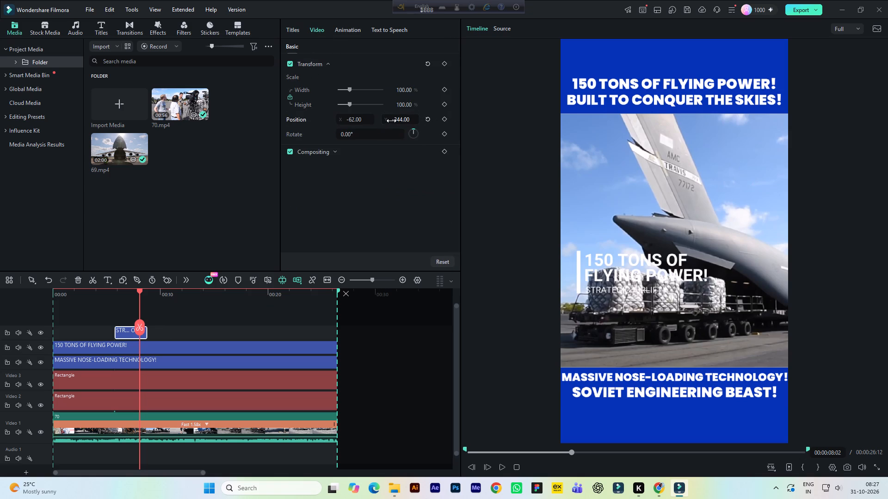
click(395, 121)
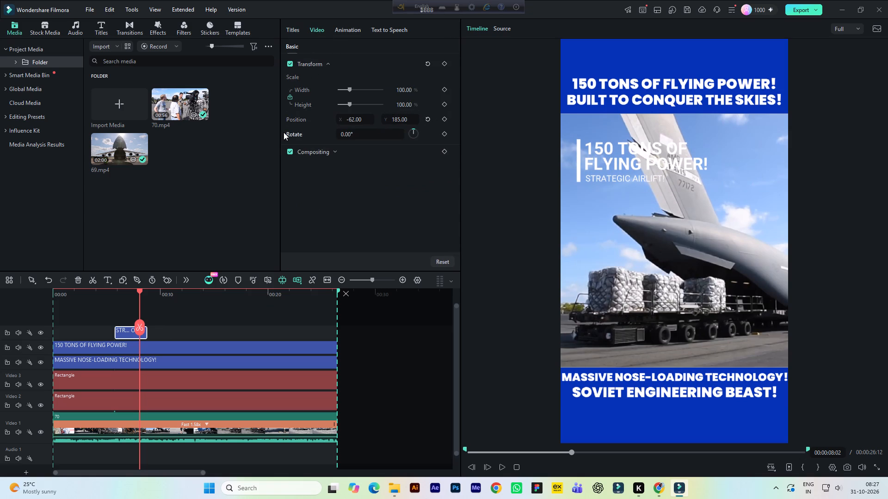
click(356, 120)
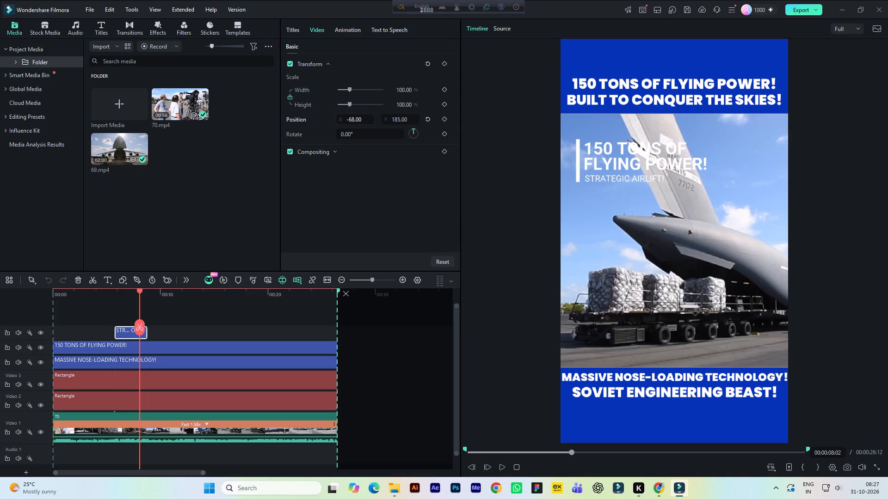
click(395, 118)
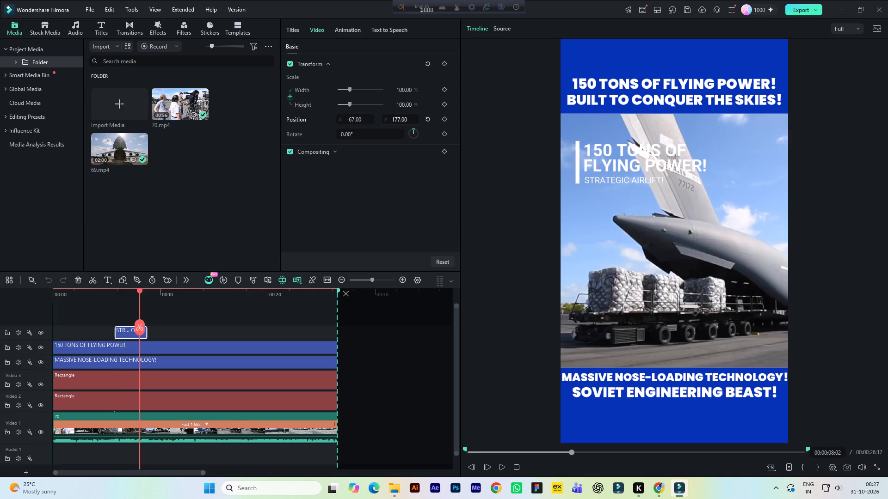
click(108, 290)
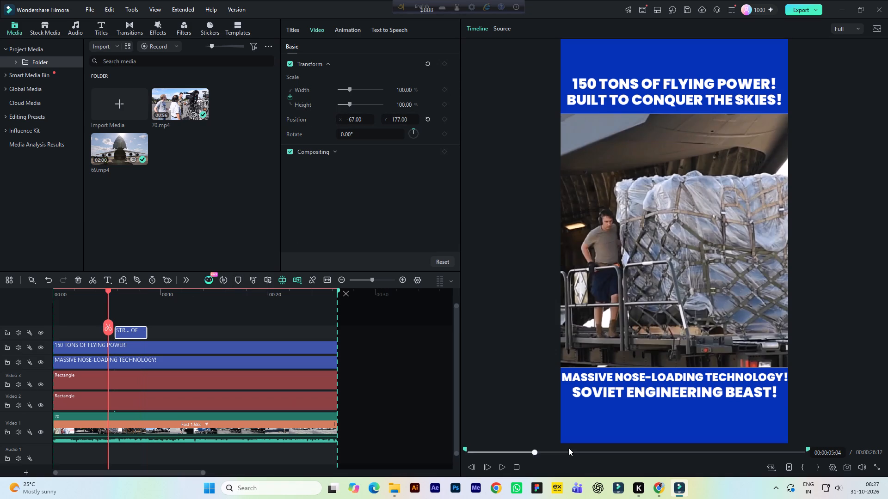
key(ctrl+s)
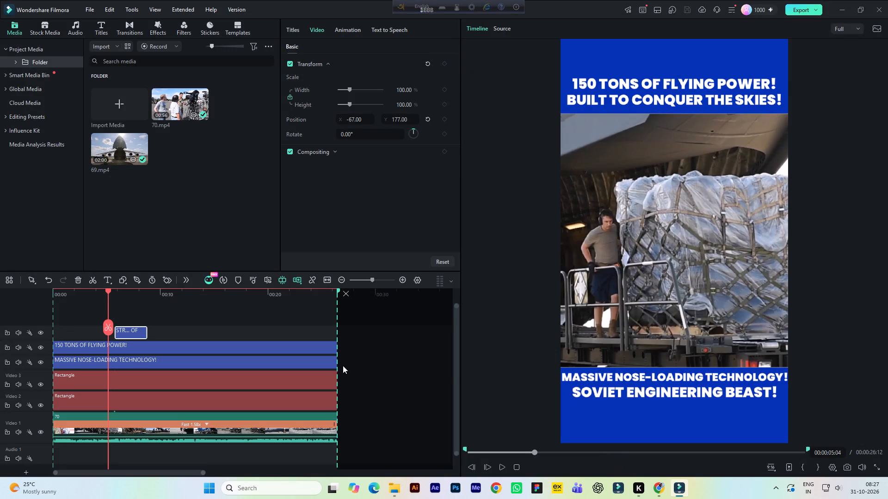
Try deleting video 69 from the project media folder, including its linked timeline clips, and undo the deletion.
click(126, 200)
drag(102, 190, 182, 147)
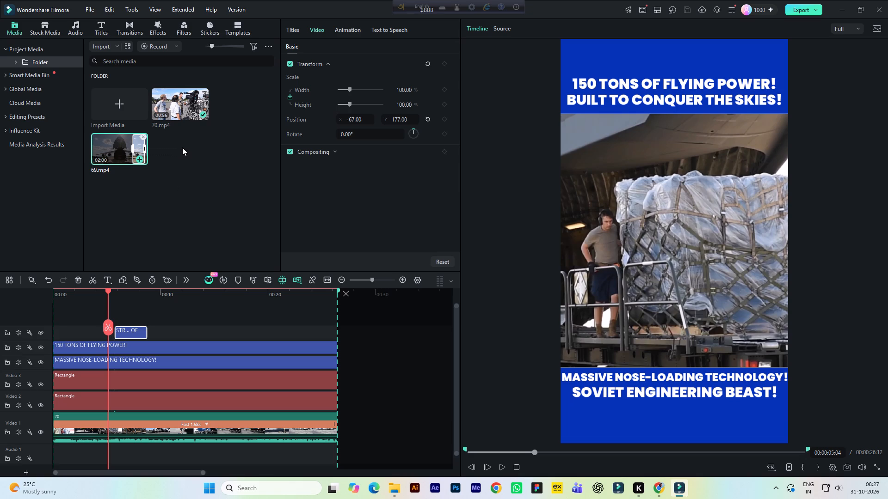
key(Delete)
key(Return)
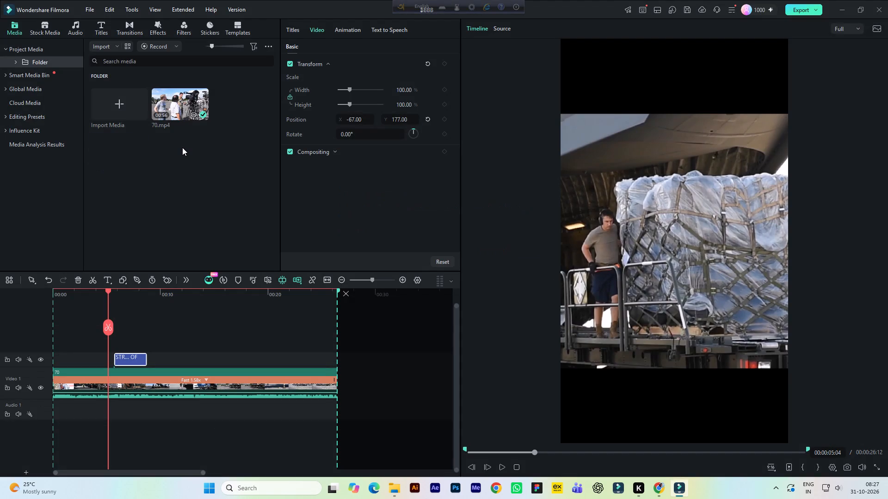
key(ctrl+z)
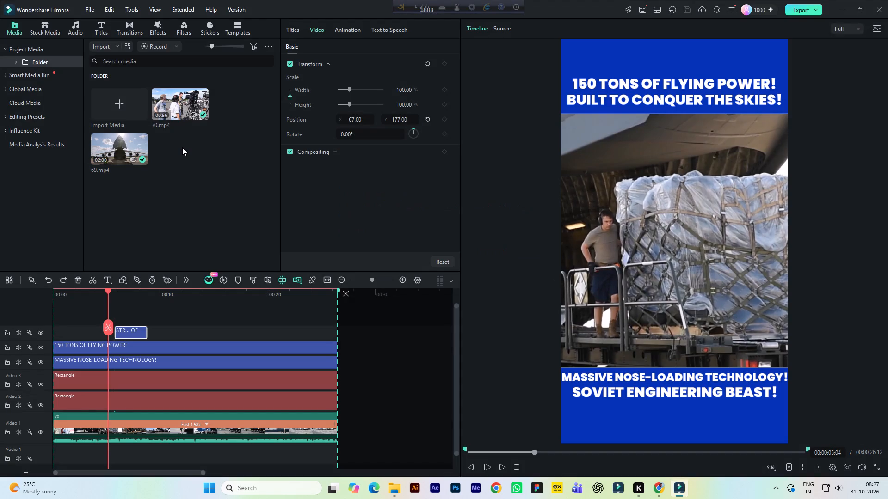
Preview video 69 in the media folder and clear its in and out points.
click(111, 157)
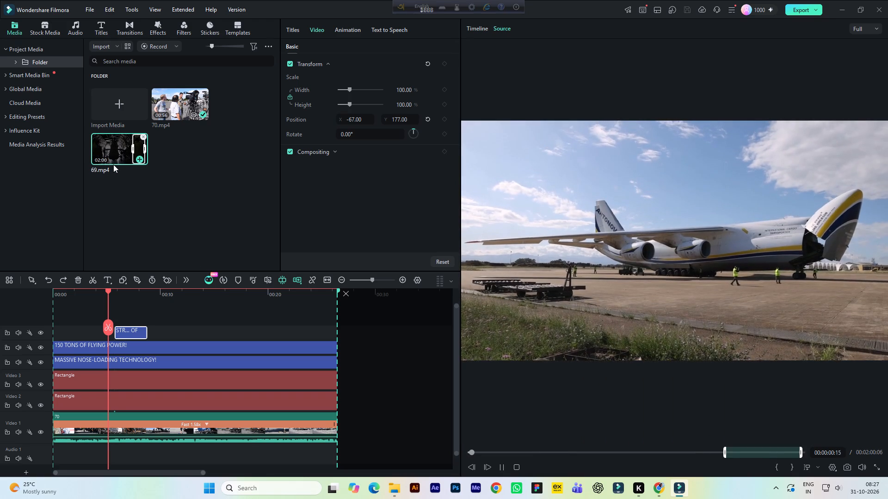
click(122, 182)
click(473, 30)
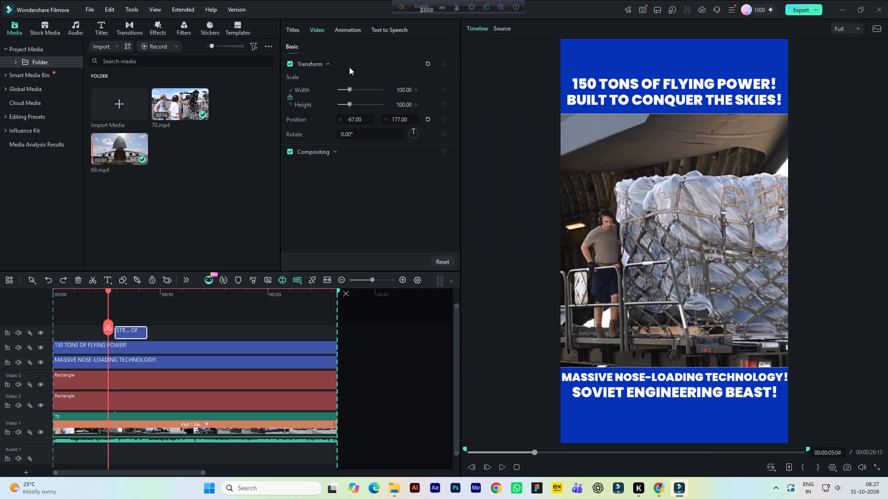
right_click(114, 151)
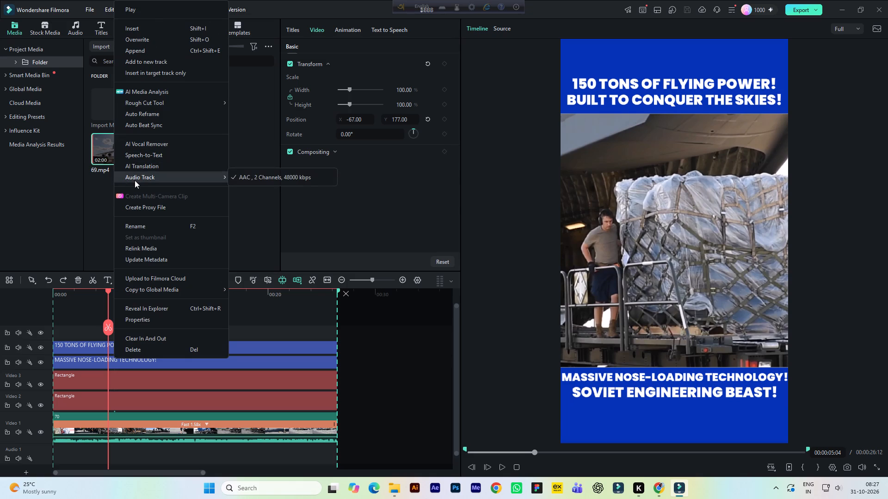
click(149, 338)
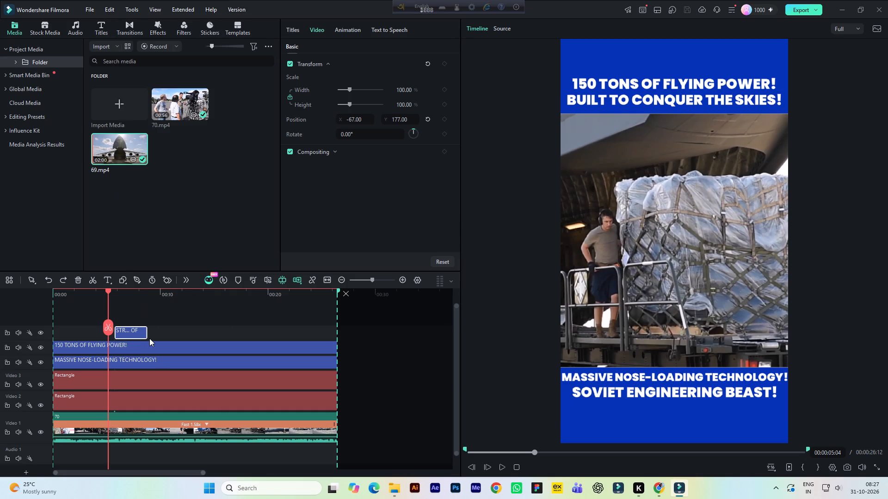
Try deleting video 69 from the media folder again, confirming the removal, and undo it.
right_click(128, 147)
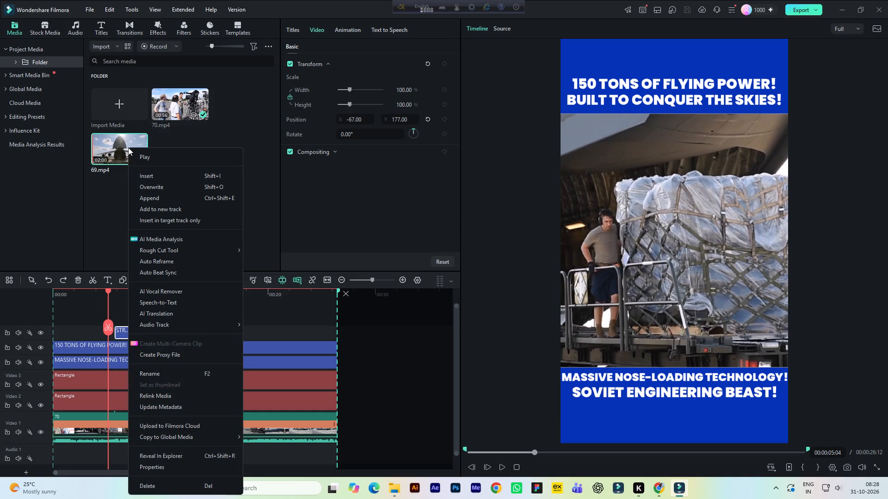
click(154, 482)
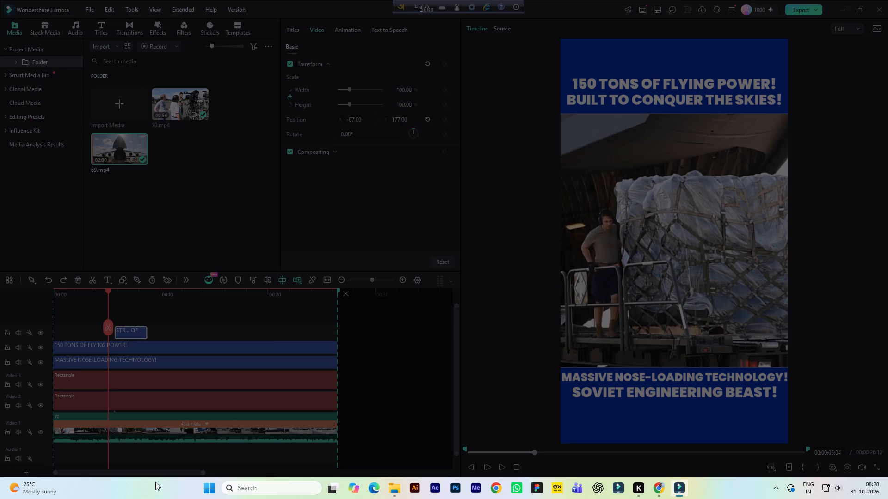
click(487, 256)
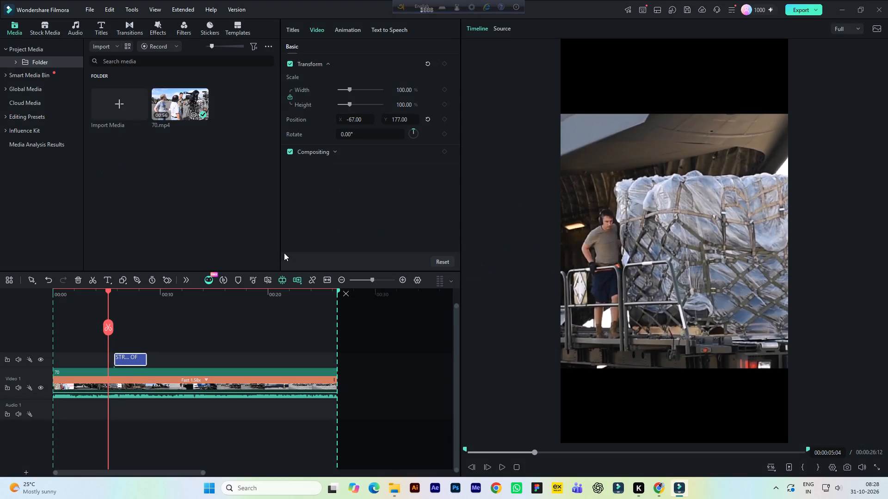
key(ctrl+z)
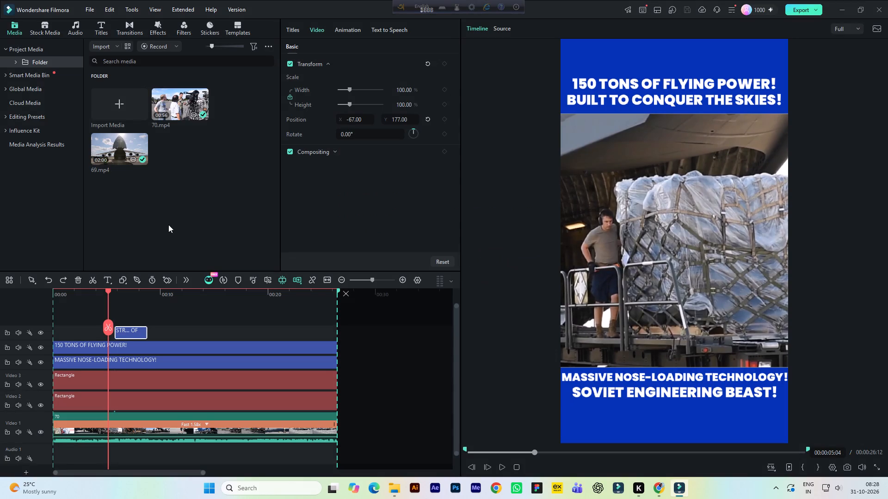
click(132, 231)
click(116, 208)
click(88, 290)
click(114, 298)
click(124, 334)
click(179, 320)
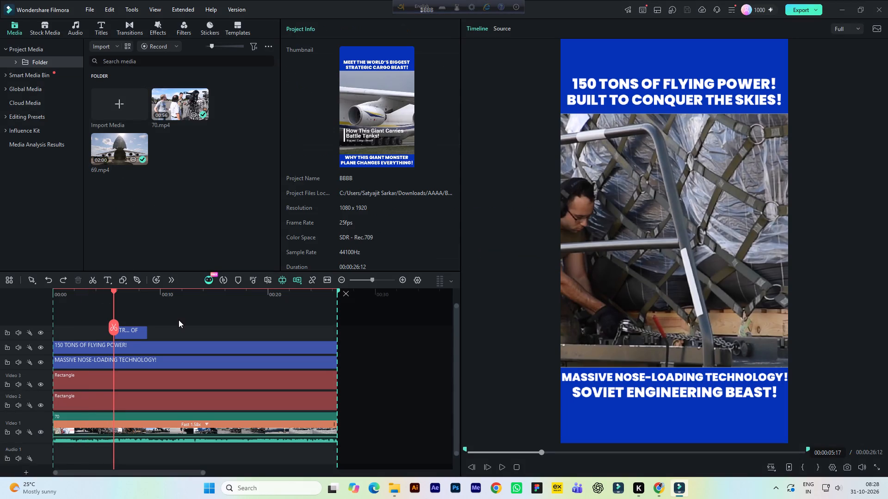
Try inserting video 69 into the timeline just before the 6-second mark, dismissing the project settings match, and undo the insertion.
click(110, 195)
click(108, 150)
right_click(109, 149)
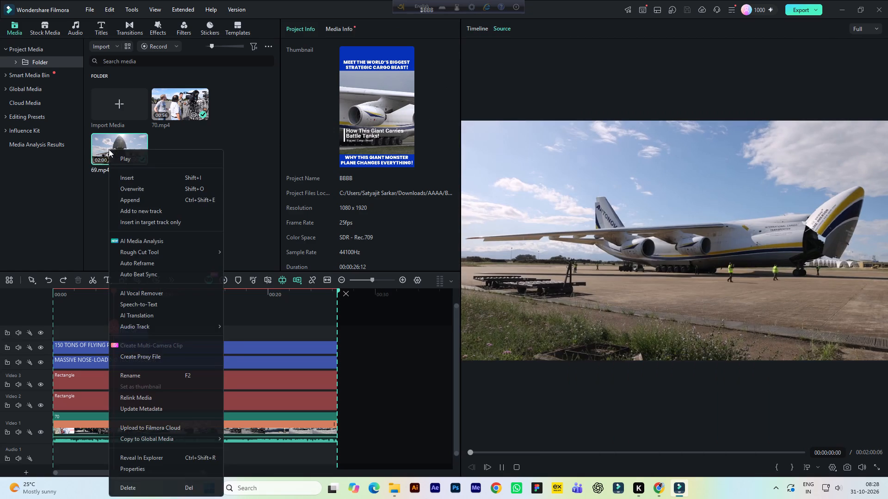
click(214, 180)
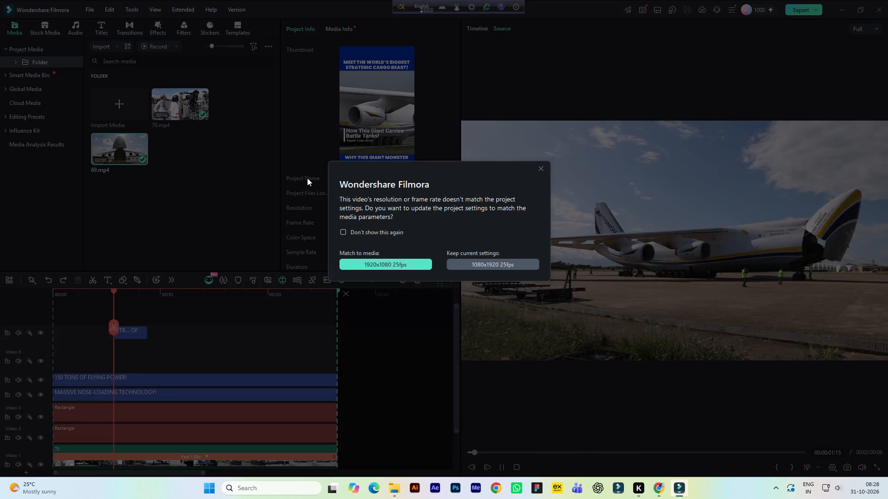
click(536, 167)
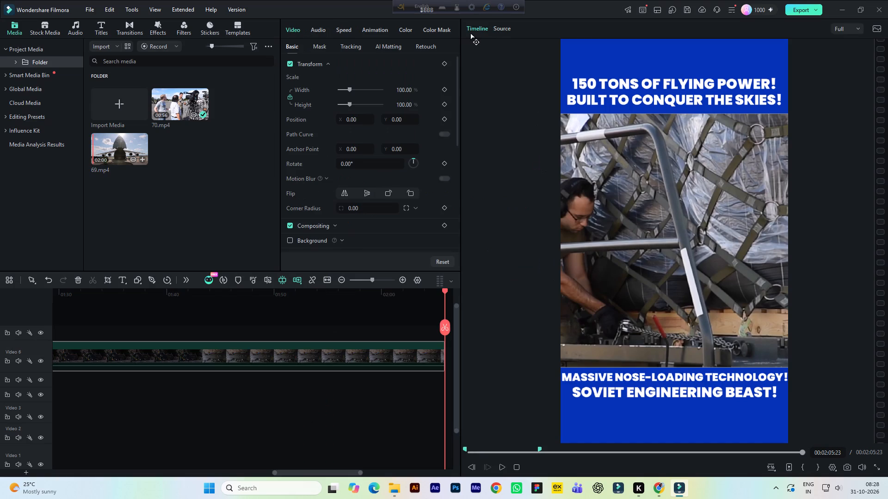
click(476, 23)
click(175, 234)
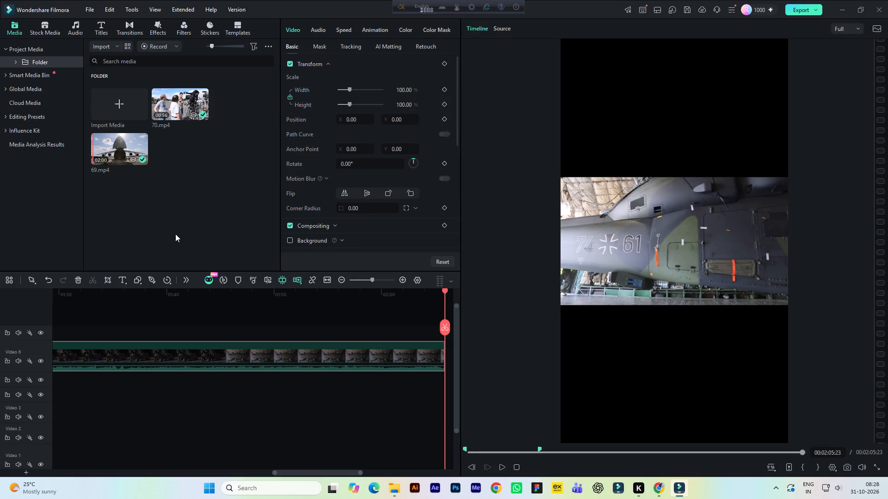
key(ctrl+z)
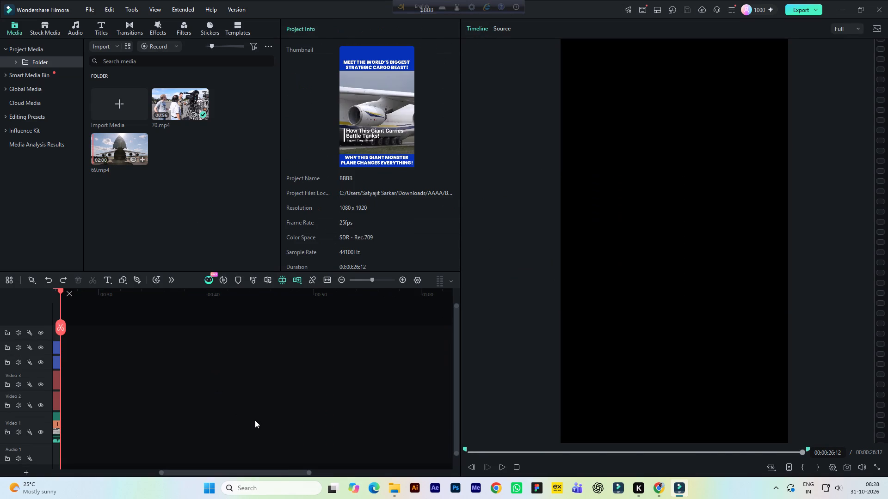
Play back the opening of the repositioned "STRATEGIC AIRLIFT!" title from just before the 6-second mark.
drag(231, 474, 101, 460)
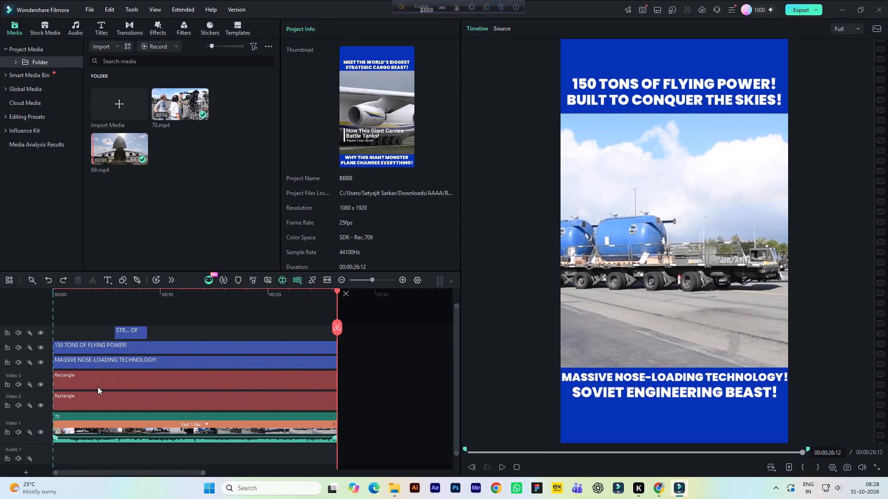
click(110, 295)
key(space)
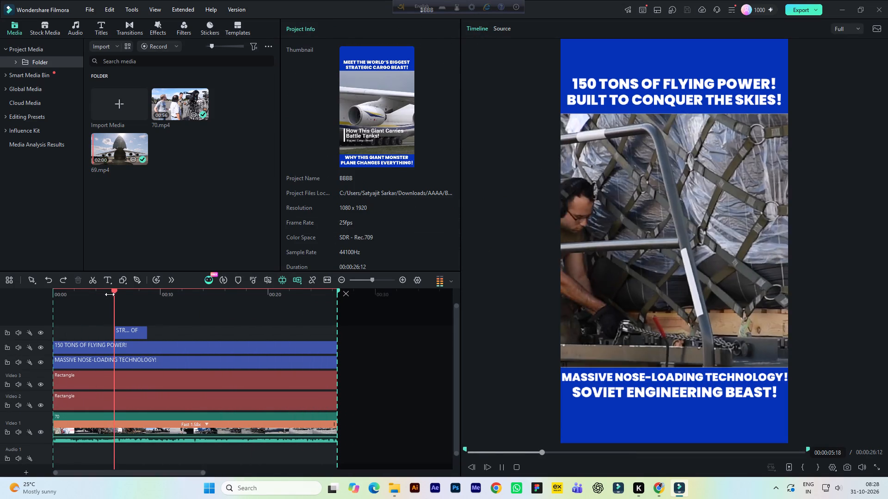
key(space)
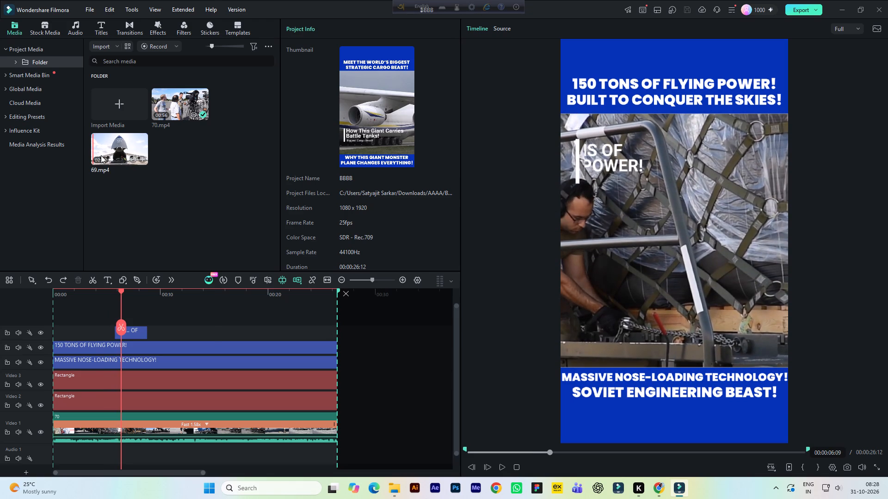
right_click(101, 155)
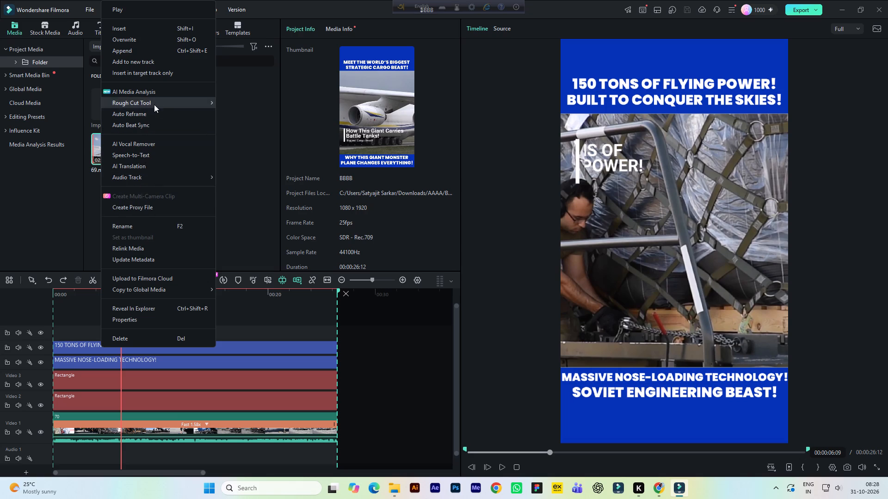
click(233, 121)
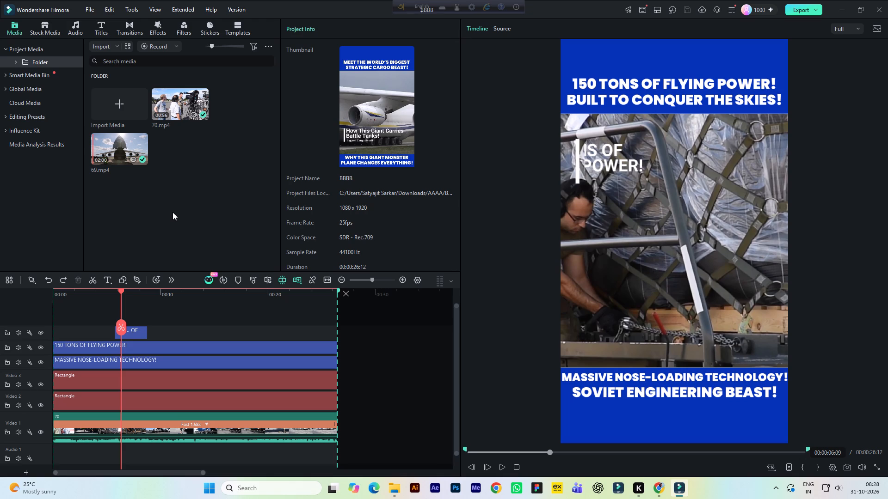
Set the video 70 clip's brightness to 43, exposure to 19 and contrast to 17, using the frame near 3 seconds as reference.
click(86, 293)
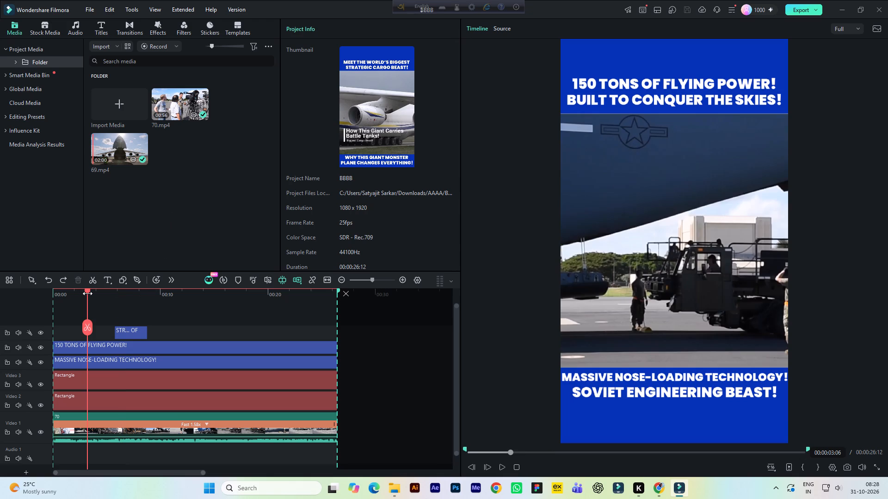
click(125, 433)
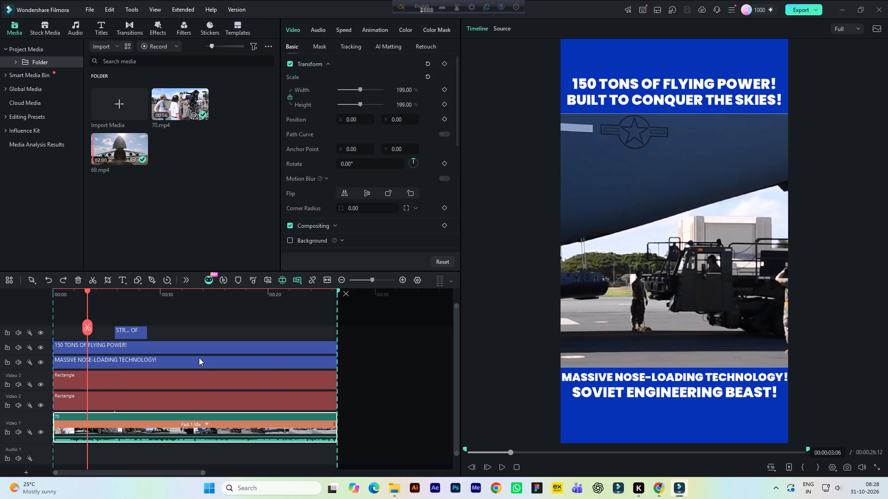
click(405, 30)
scroll(409, 214, down, 6)
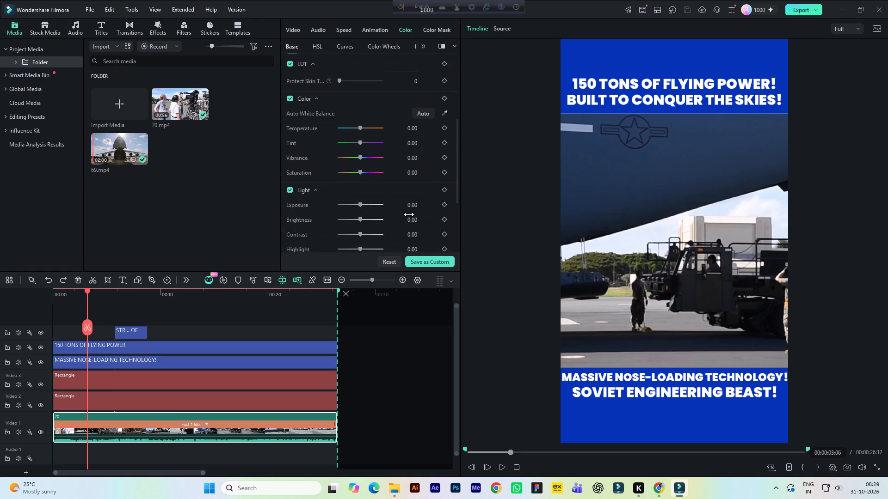
scroll(409, 214, down, 1)
click(122, 302)
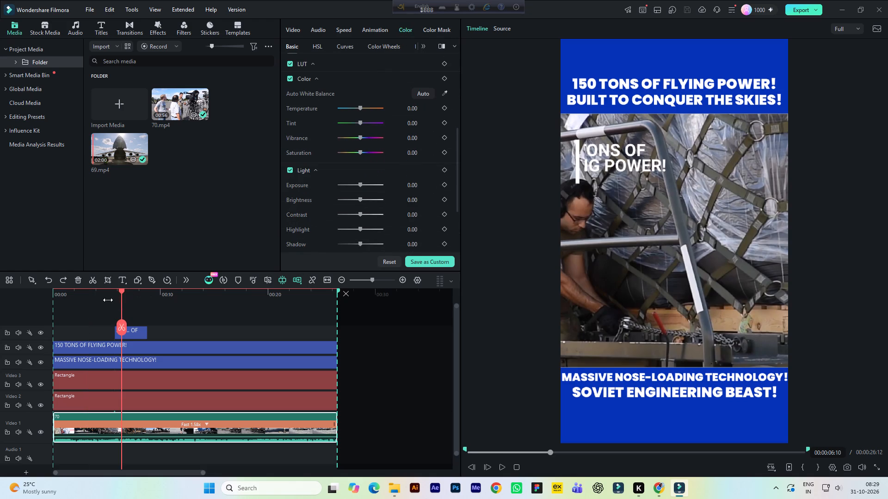
click(99, 299)
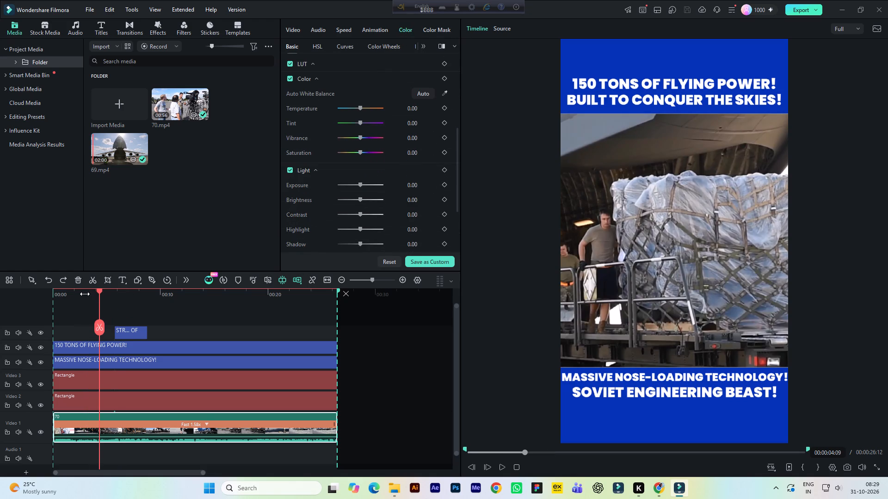
click(85, 293)
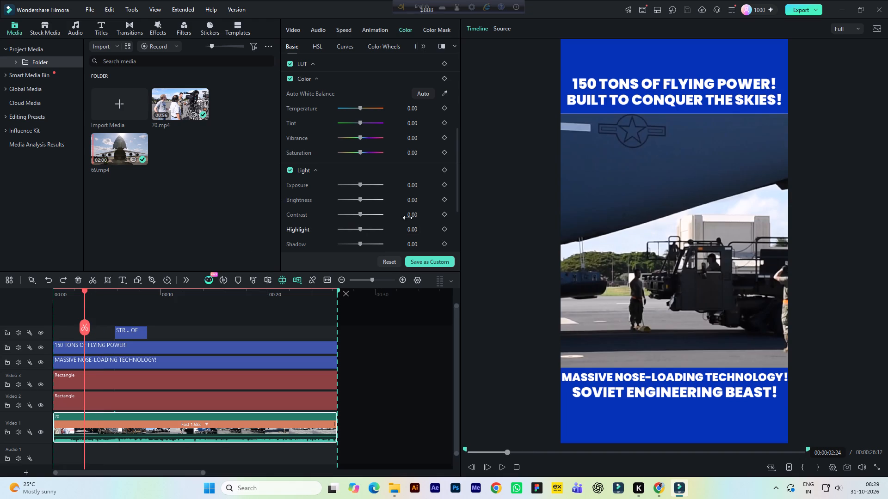
click(413, 201)
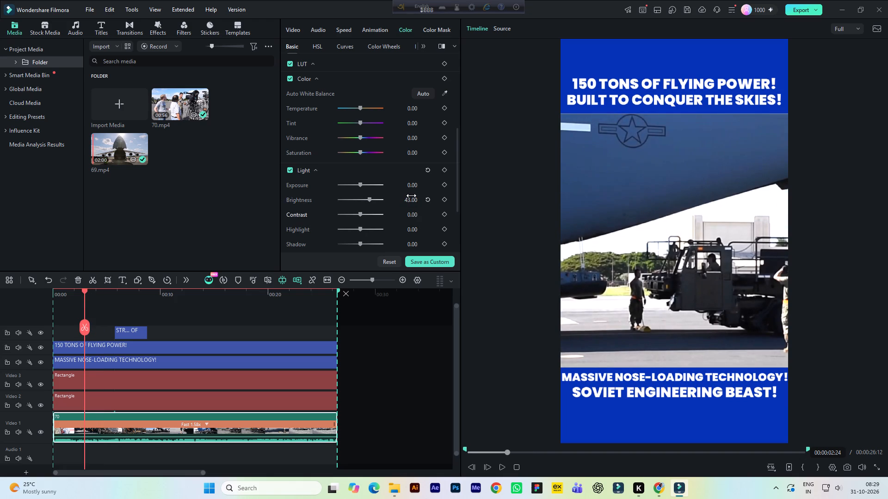
click(412, 188)
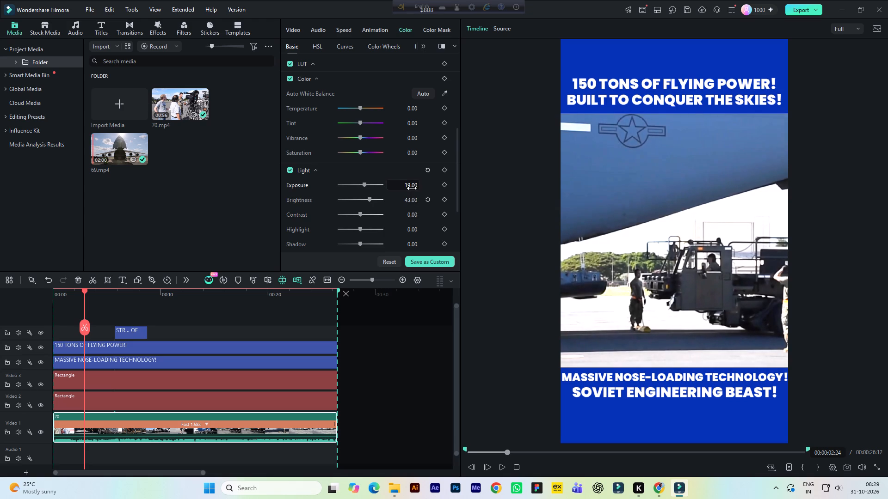
click(410, 216)
Set the clip's saturation to 28, vibrance to 11 and highlight to 17, and save the project.
click(412, 153)
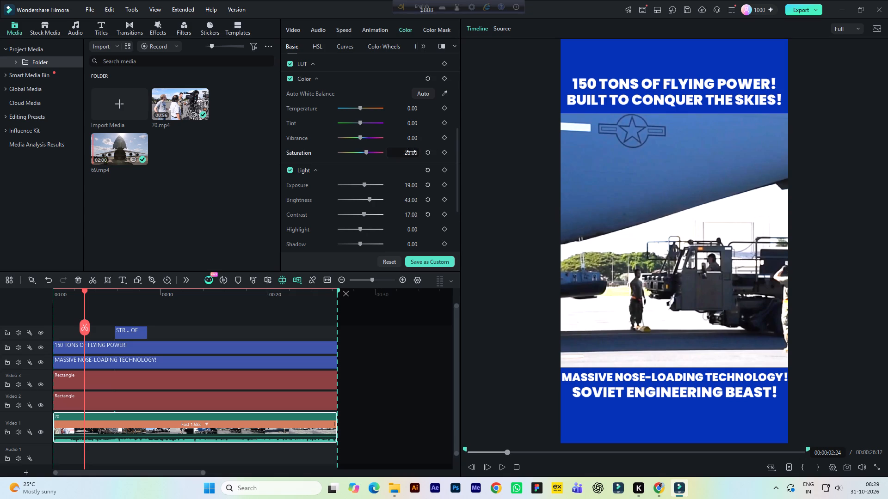
click(409, 139)
click(407, 228)
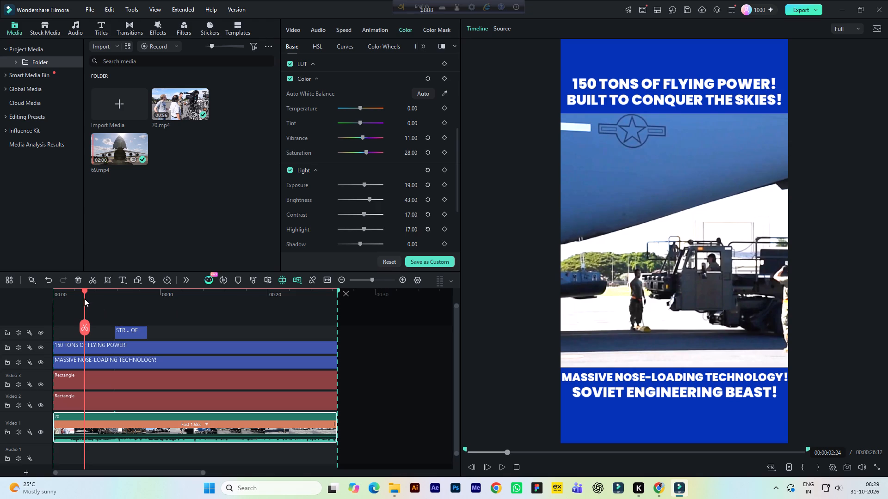
key(ctrl+s)
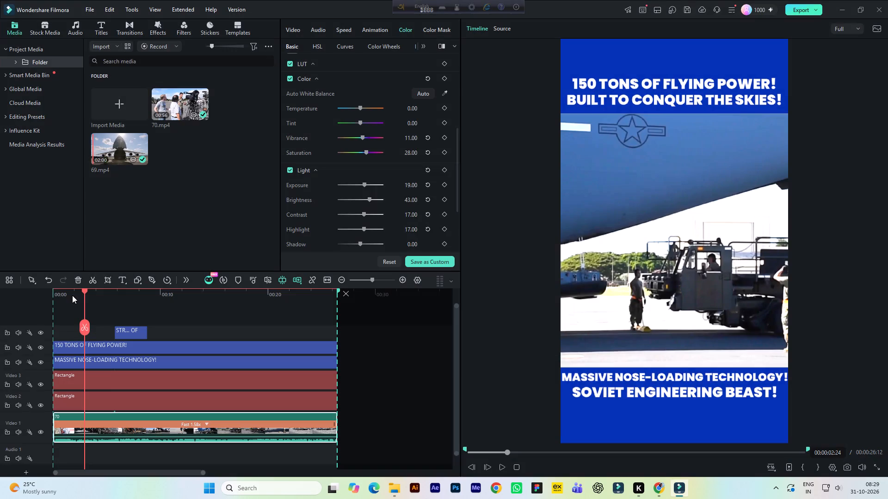
click(69, 290)
key(space)
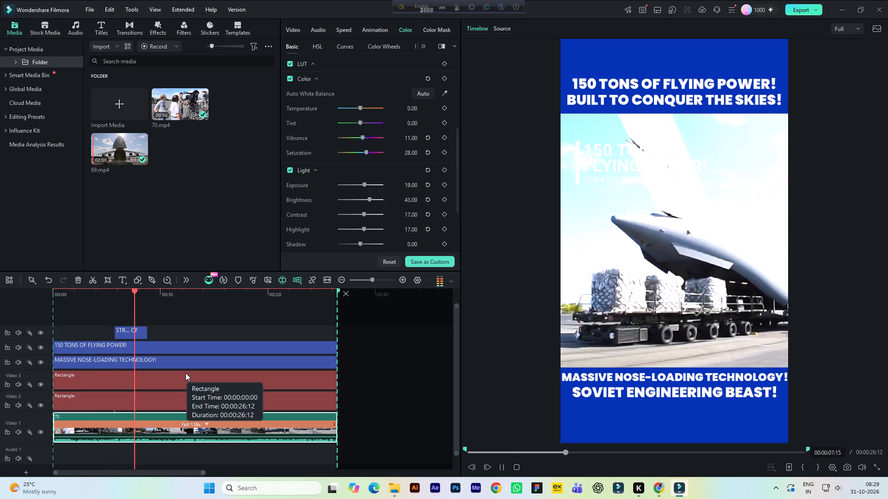
key(space)
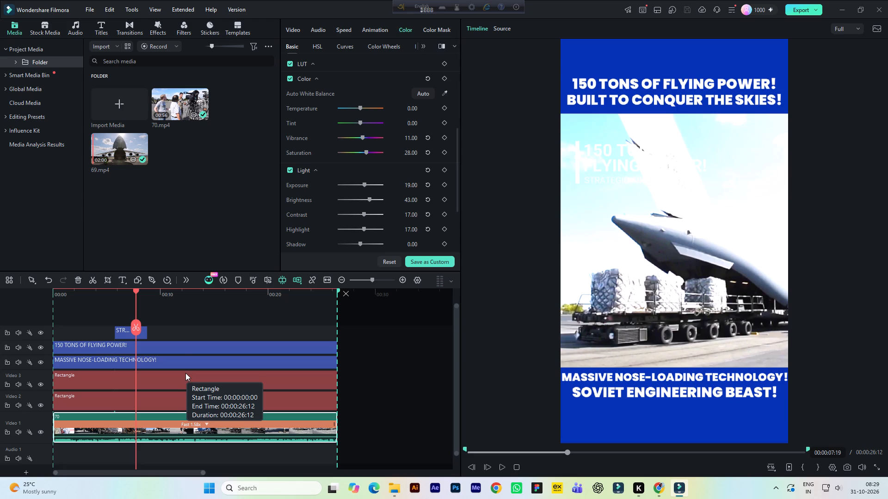
key(space)
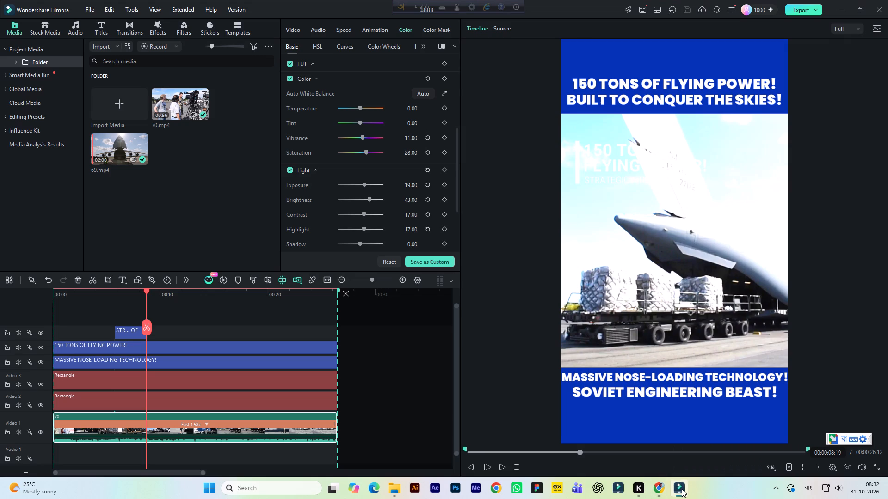
click(68, 294)
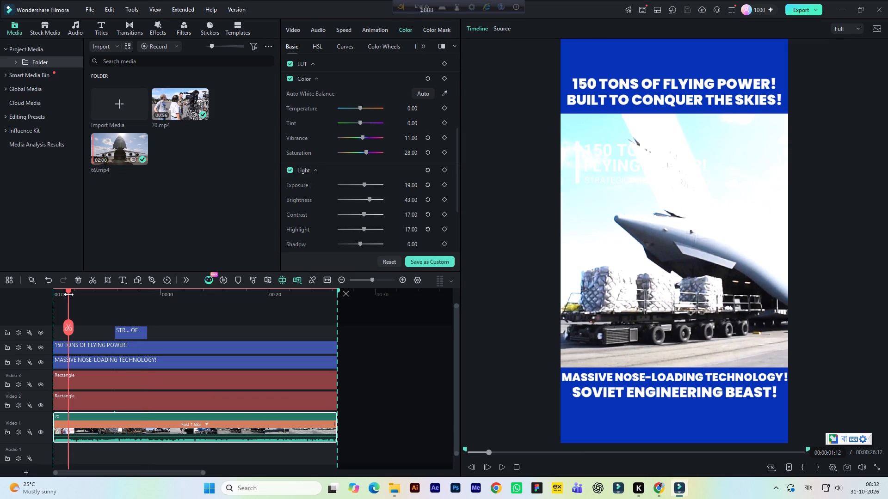
key(space)
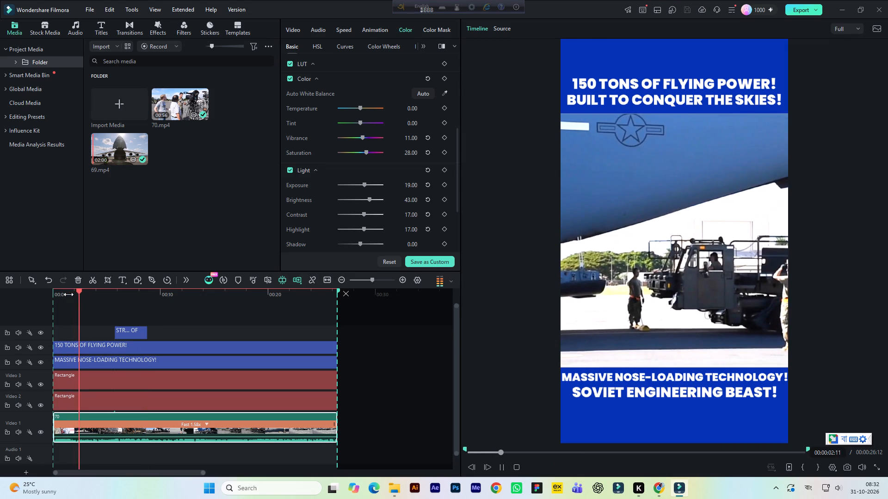
click(55, 290)
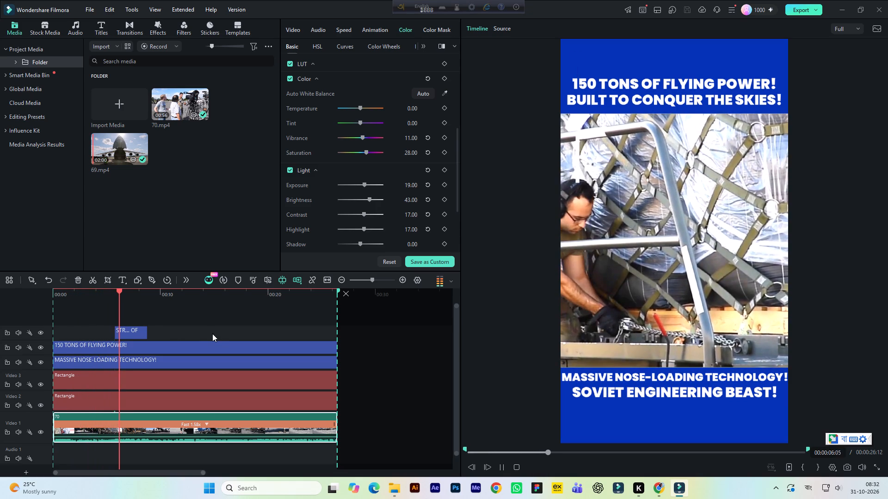
key(space)
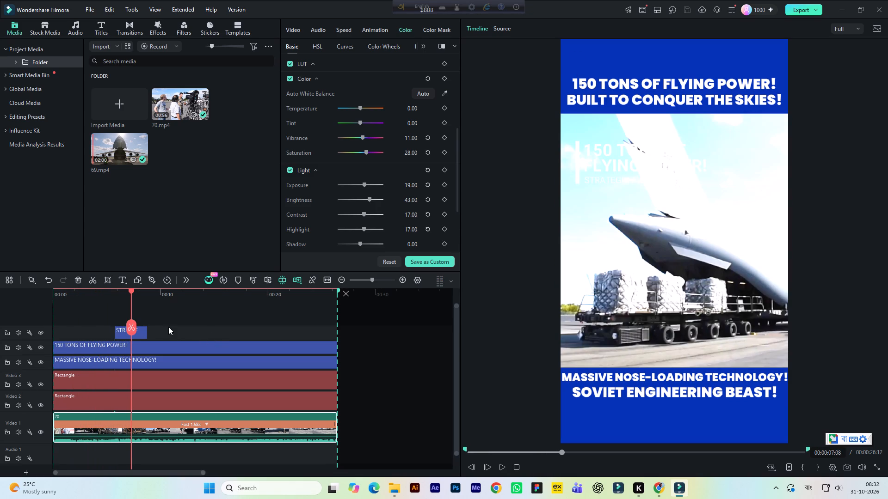
key(space)
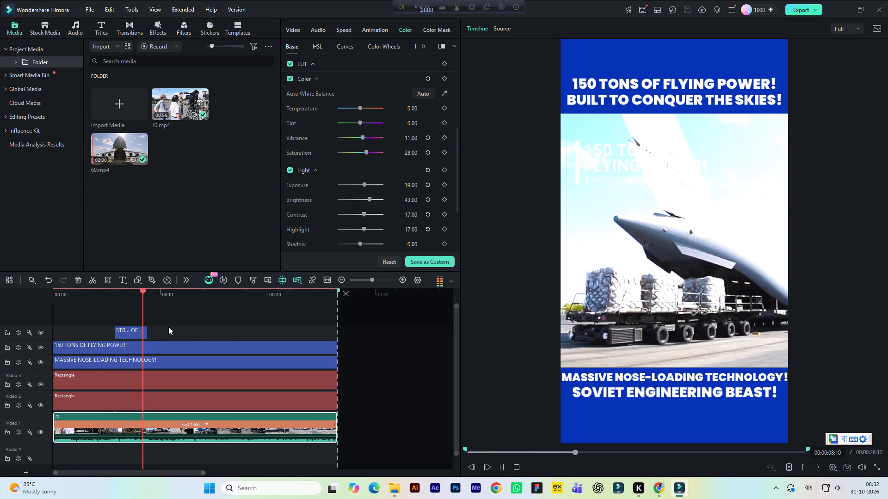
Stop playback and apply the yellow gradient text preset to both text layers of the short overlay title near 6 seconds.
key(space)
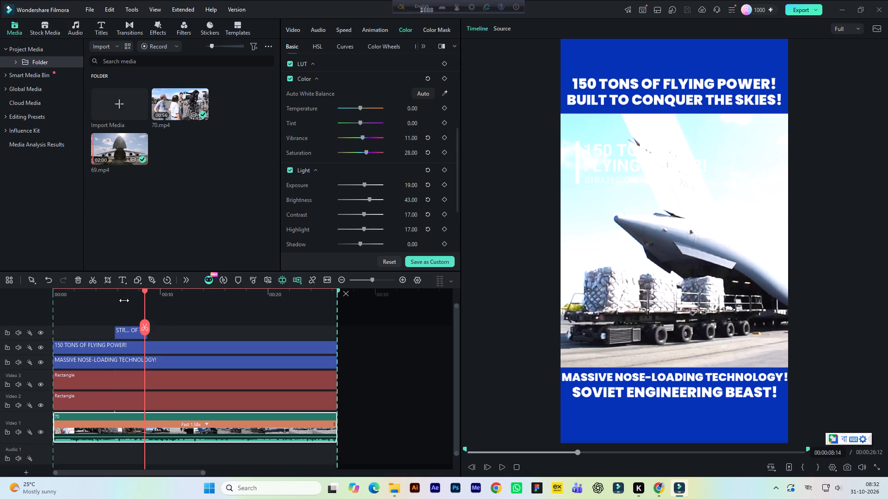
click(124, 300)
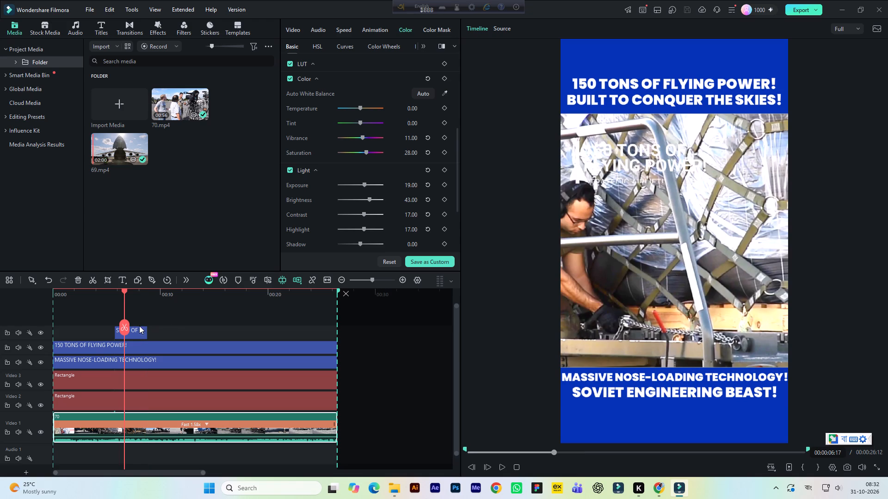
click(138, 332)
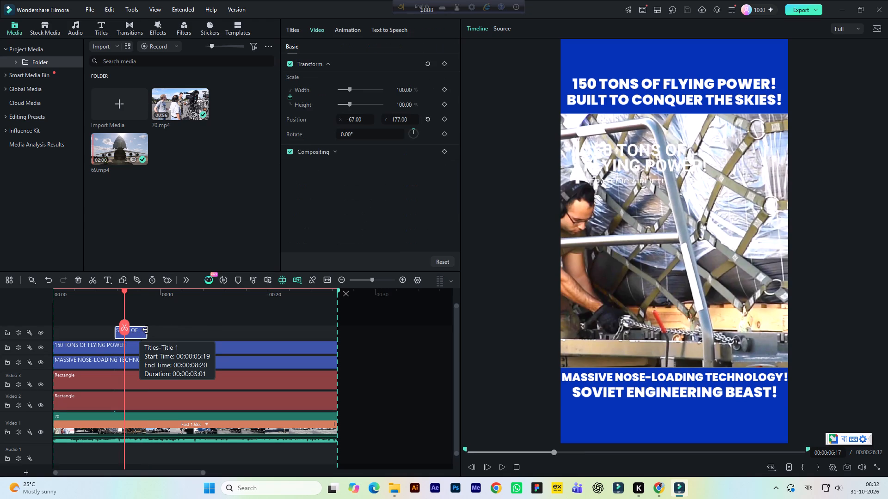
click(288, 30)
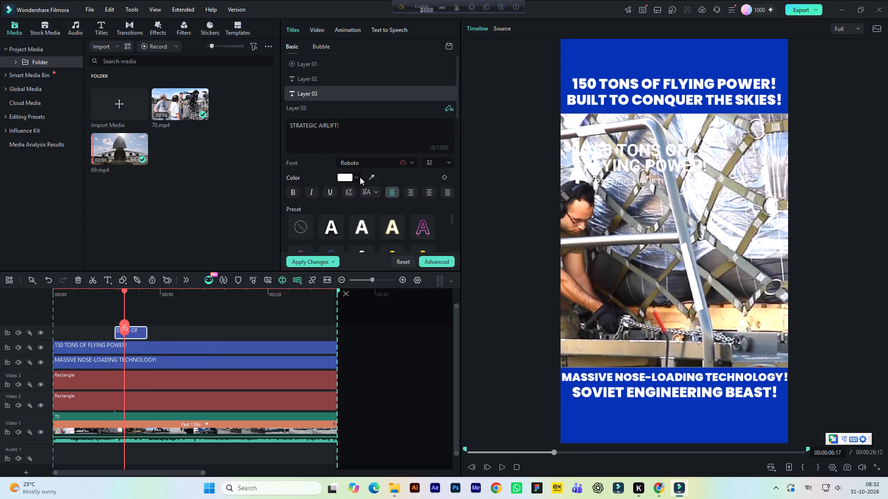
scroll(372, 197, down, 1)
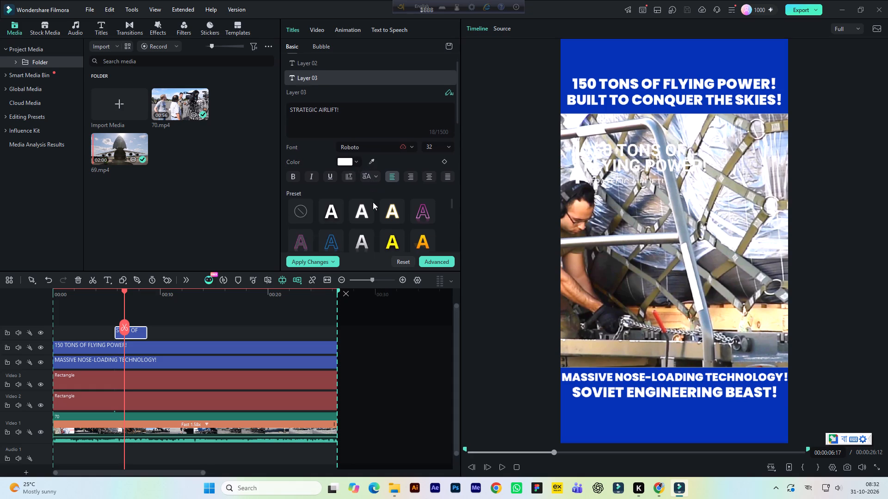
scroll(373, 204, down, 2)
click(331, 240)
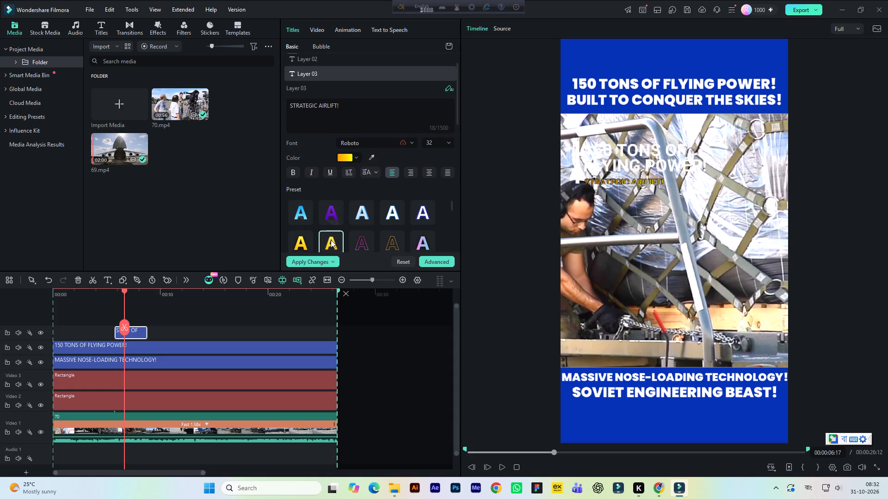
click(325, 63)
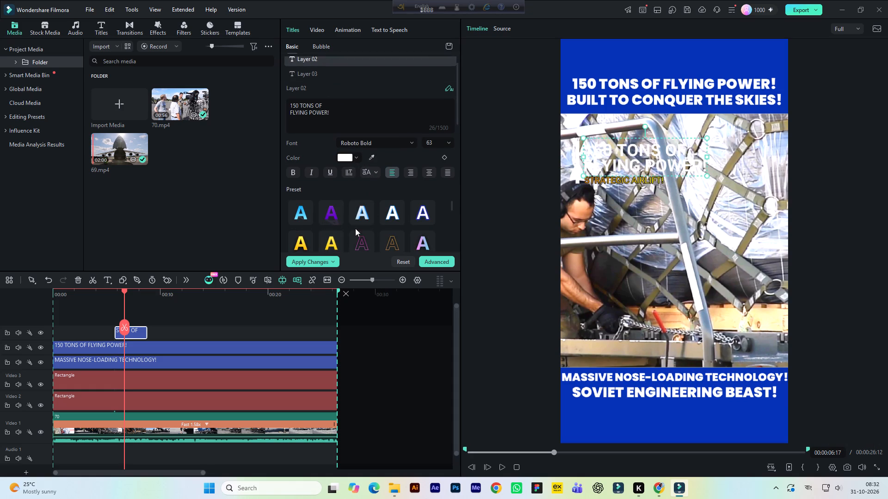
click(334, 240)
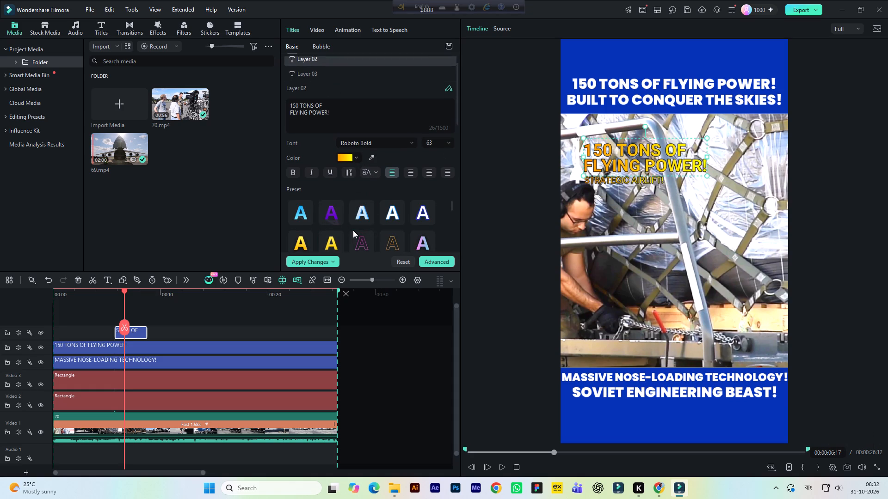
Give the title's main text the light-outlined blue preset and its "STRATEGIC AIRLIFT!" line a white preset with blue outlines.
scroll(374, 235, down, 1)
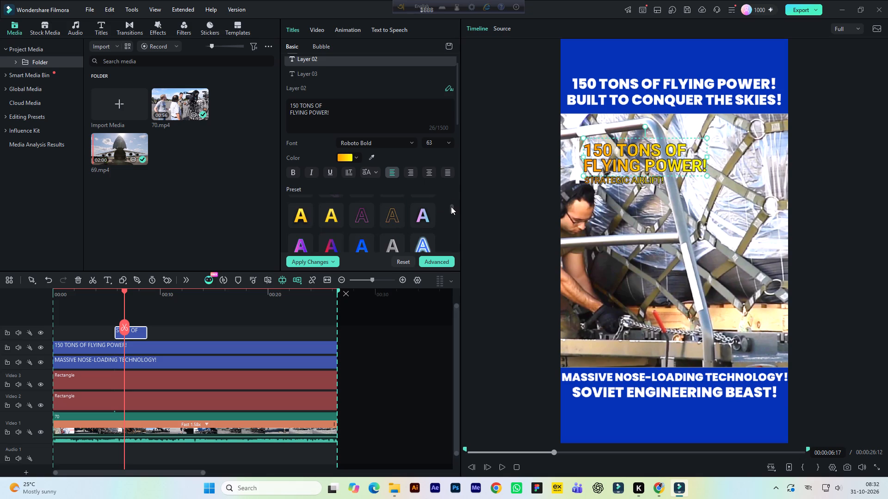
drag(451, 211, 451, 216)
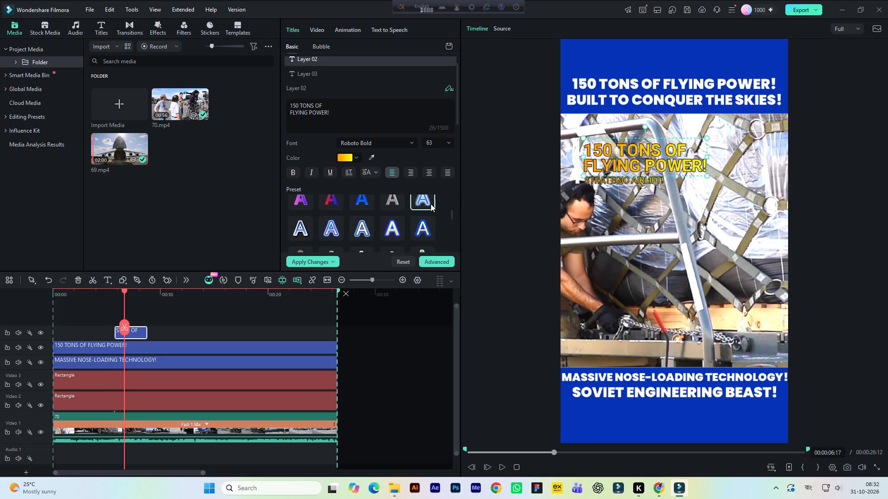
click(427, 203)
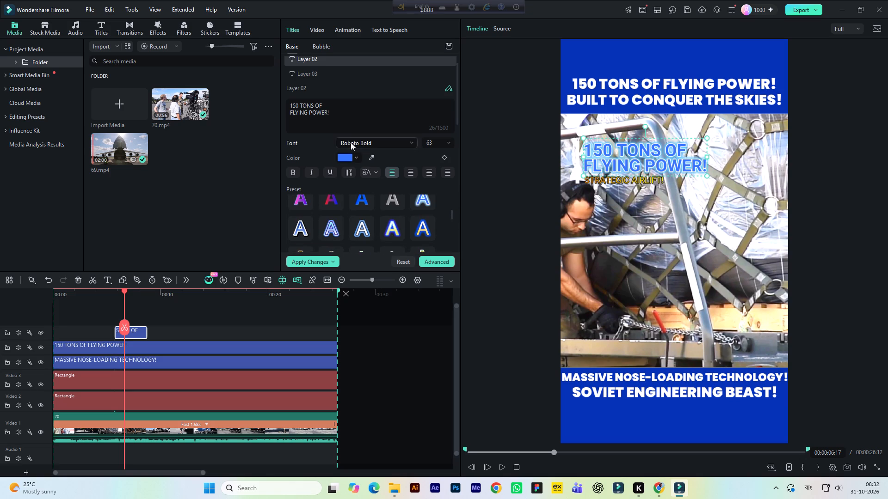
click(317, 73)
click(418, 201)
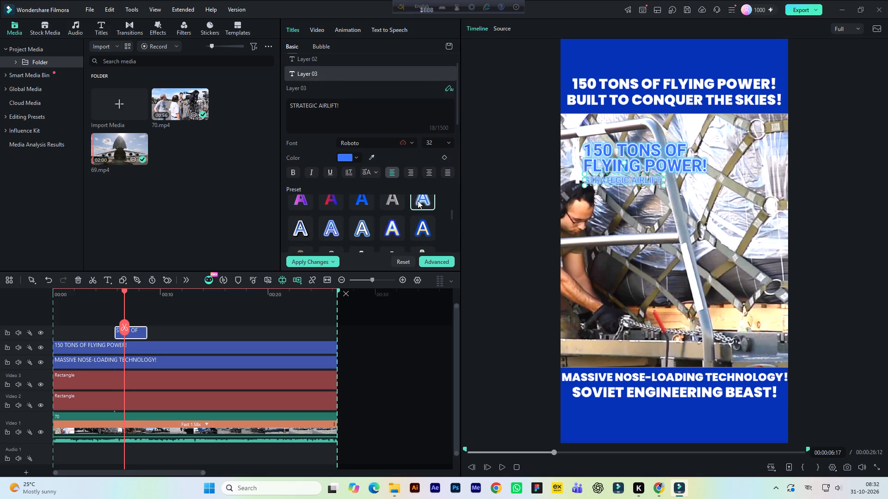
click(364, 201)
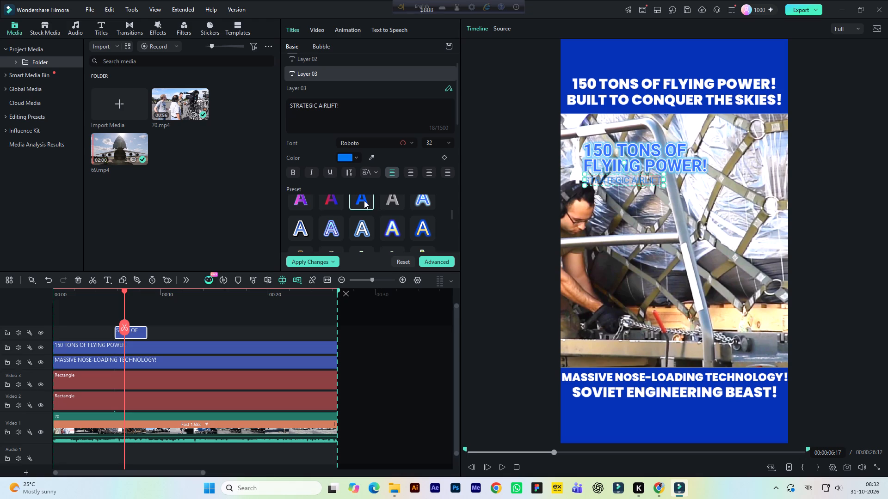
click(363, 225)
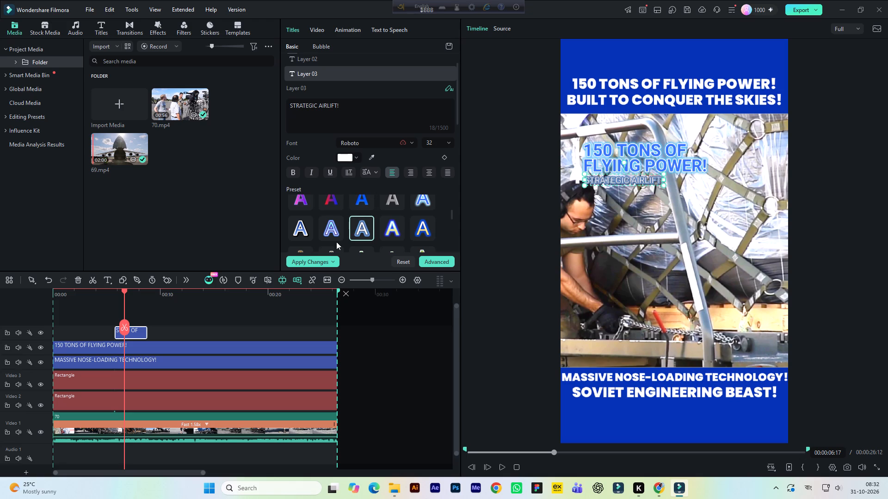
Replace the short title's main text with the copied "INSIDE THE C-17 BELLY!" and set its font size to 60.
click(324, 65)
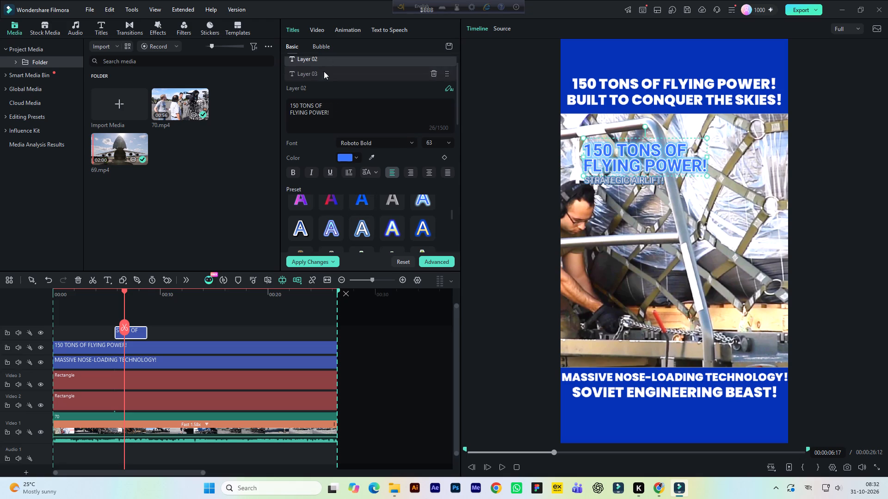
scroll(327, 103, up, 1)
drag(334, 134, 287, 121)
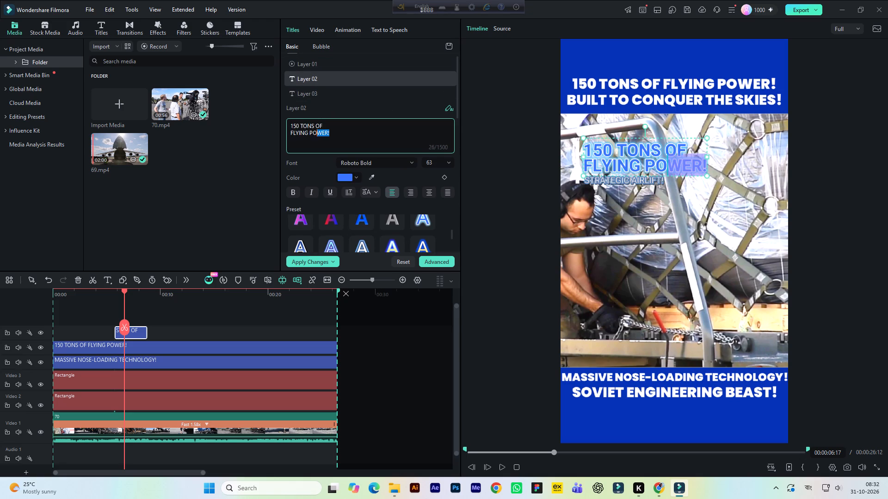
drag(287, 121, 271, 115)
key(ctrl+v)
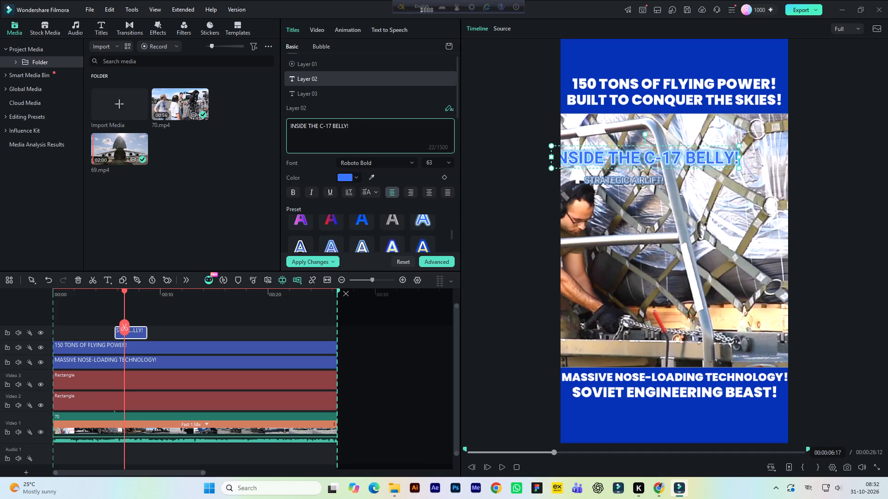
drag(365, 130, 277, 127)
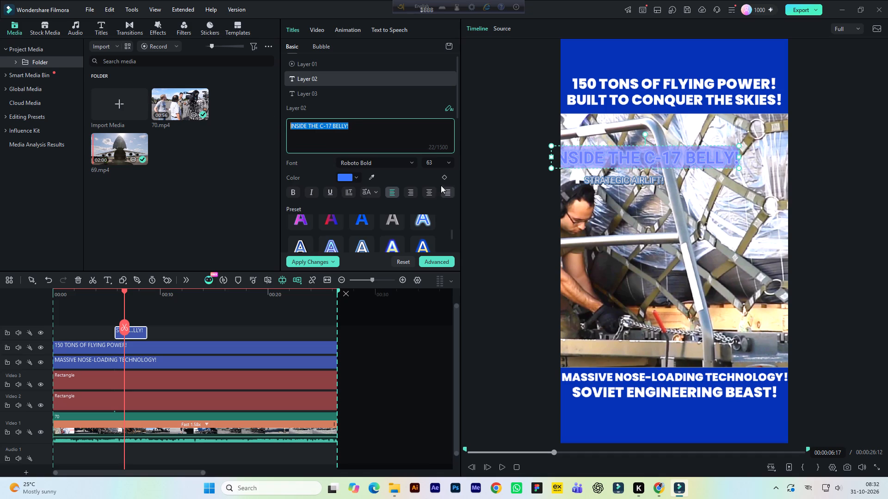
click(435, 160)
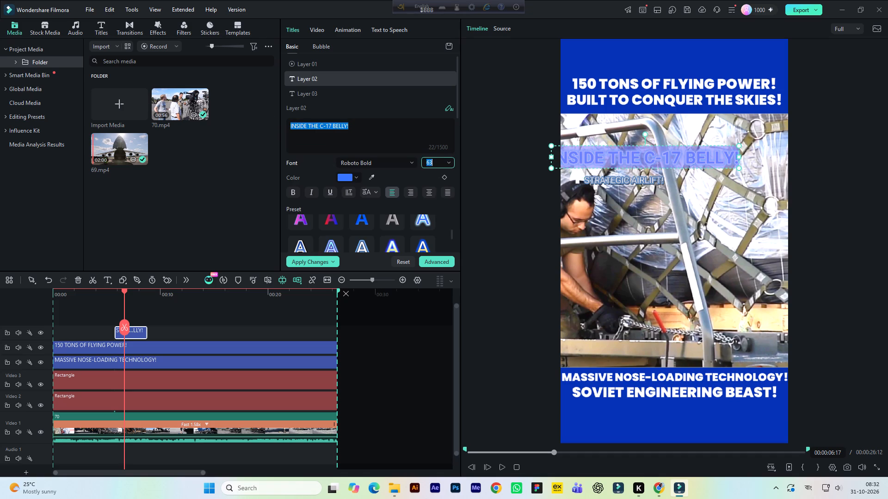
text(60)
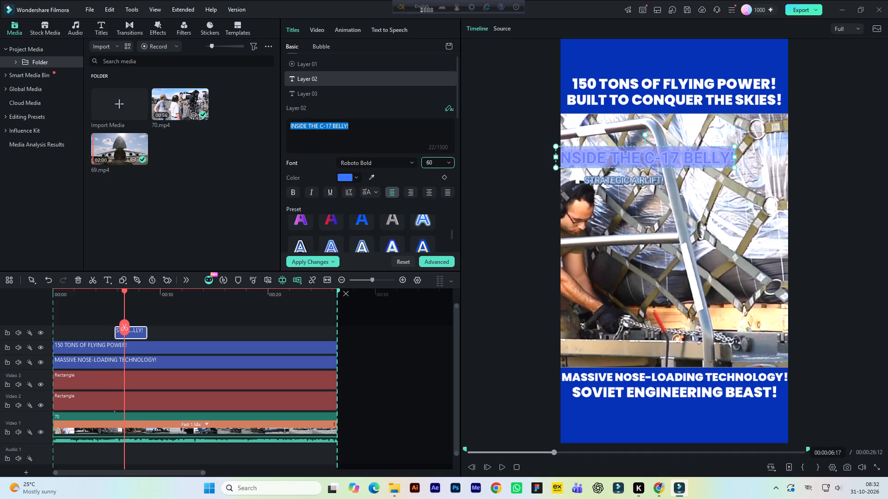
click(584, 188)
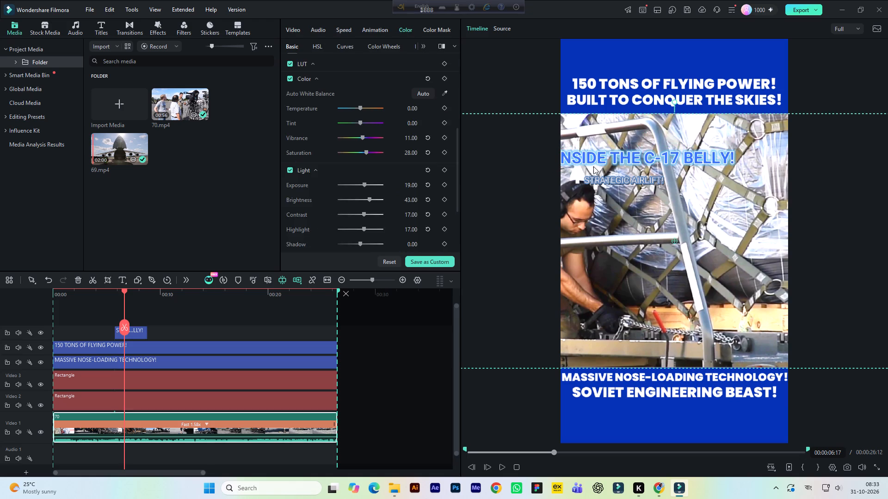
click(598, 160)
key(Right)
key(Right)
key(Right)
key(Right)
key(Right)
key(Right)
key(Right)
key(Right)
key(Right)
key(Right)
key(Right)
key(Right)
key(Right)
key(Right)
key(Right)
key(Right)
key(Right)
key(Right)
key(Right)
key(Right)
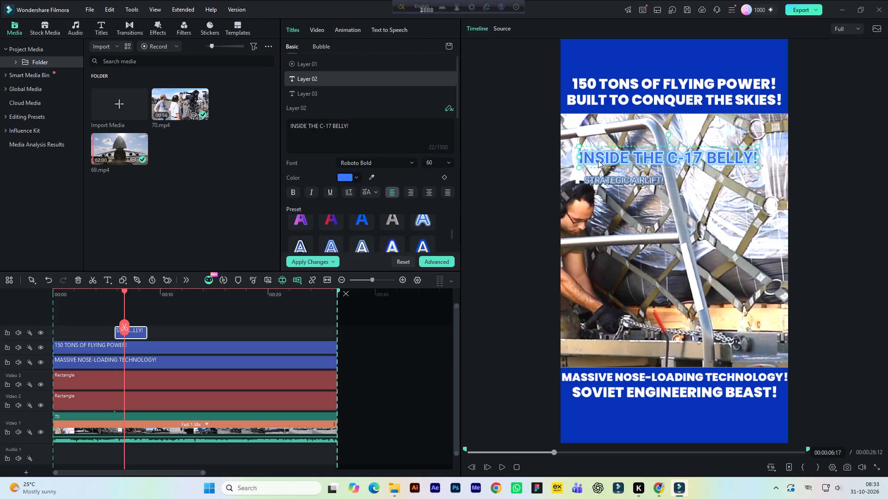
key(Right)
key(Right)
key(Right)
key(Right)
key(Right)
key(Right)
key(Right)
key(Right)
key(Right)
key(Right)
key(Right)
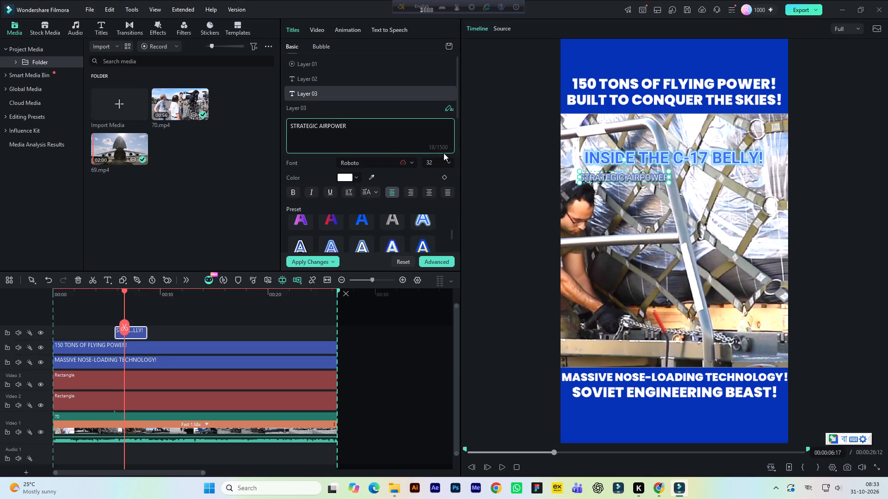
click(481, 155)
Nudge the "STRATEGIC AIRPOWER" line rightward until its left edge aligns with "INSIDE THE C-17 BELLY!".
click(611, 159)
click(605, 178)
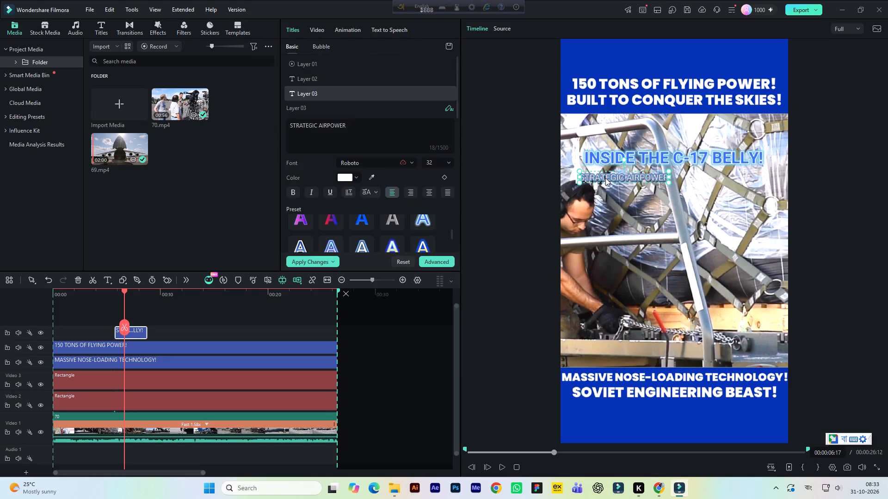
key(Right)
key(Right)
key(Right)
key(Right)
key(Right)
key(Right)
key(Right)
key(Right)
key(Right)
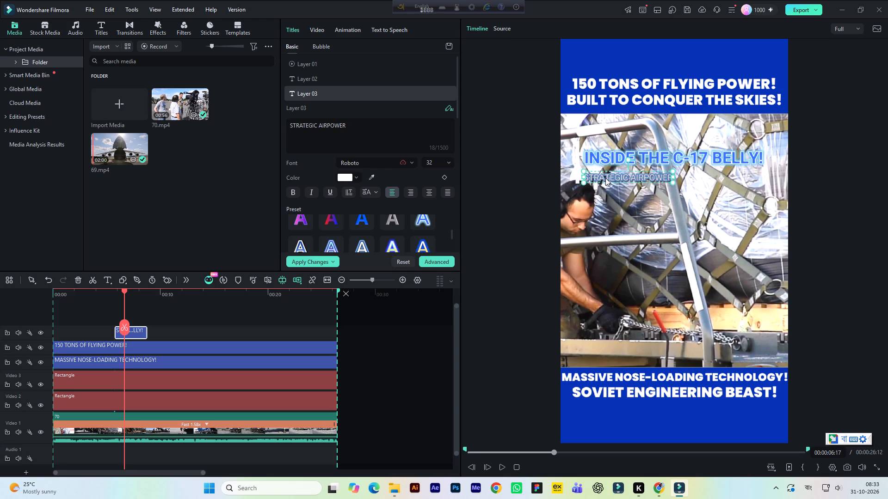
Nudge the "STRATEGIC AIRPOWER" line slightly rightward and upward, closer beneath "INSIDE THE C-17 BELLY!".
key(Right)
key(Right)
key(Up)
key(Up)
key(Up)
key(Up)
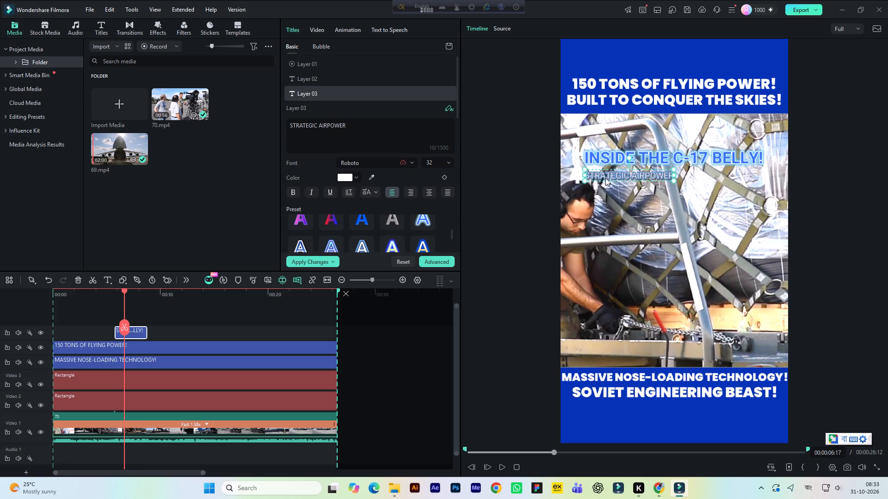
key(Right)
key(Right)
key(Up)
click(527, 176)
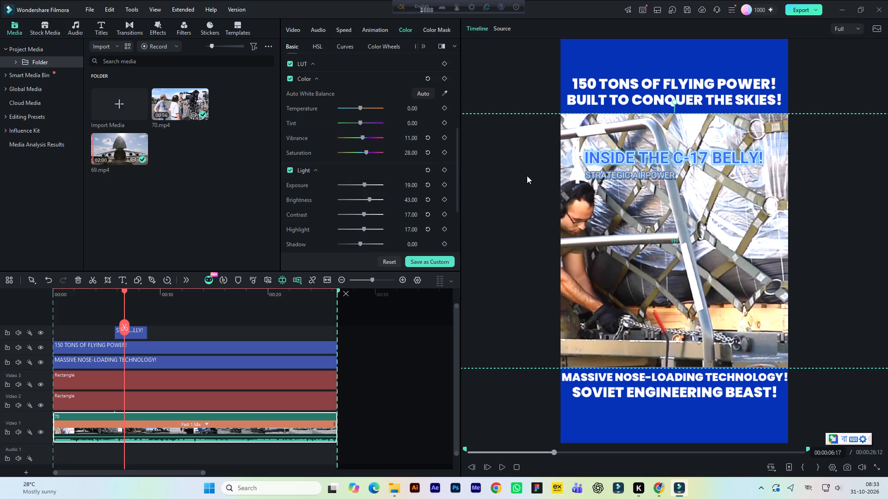
Shrink the title's white vertical bar slightly and nudge it downward beside the two text lines.
click(579, 165)
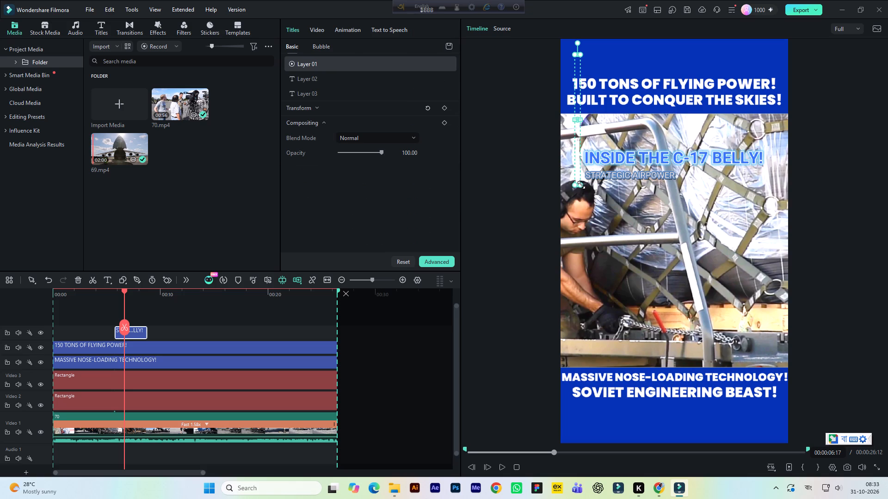
click(578, 186)
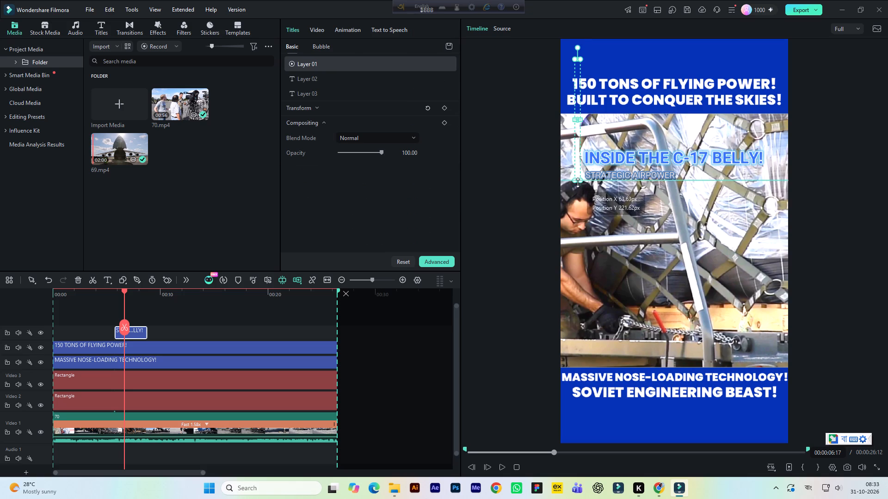
key(Down)
key(Down)
key(Down)
key(Down)
key(Down)
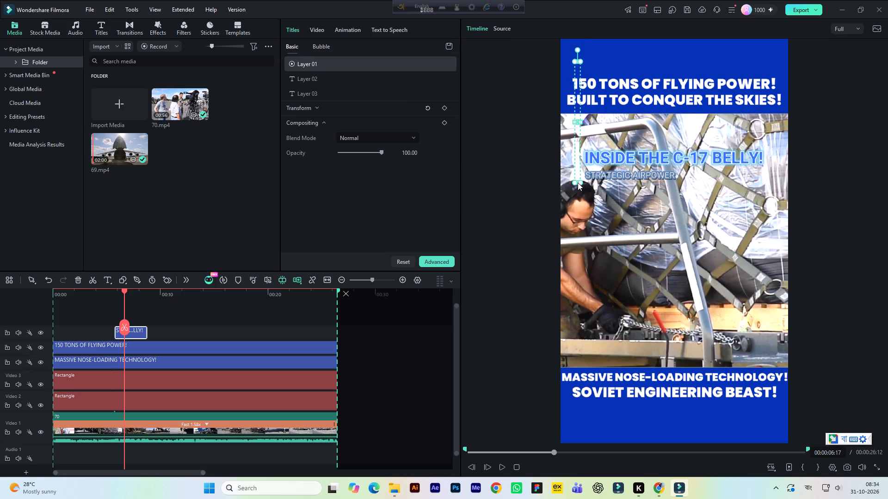
click(531, 200)
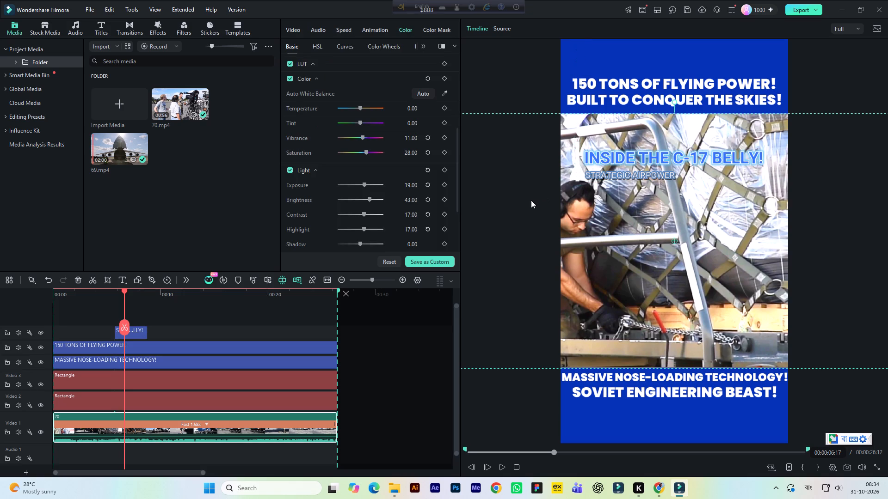
Save the project.
key(ctrl+s)
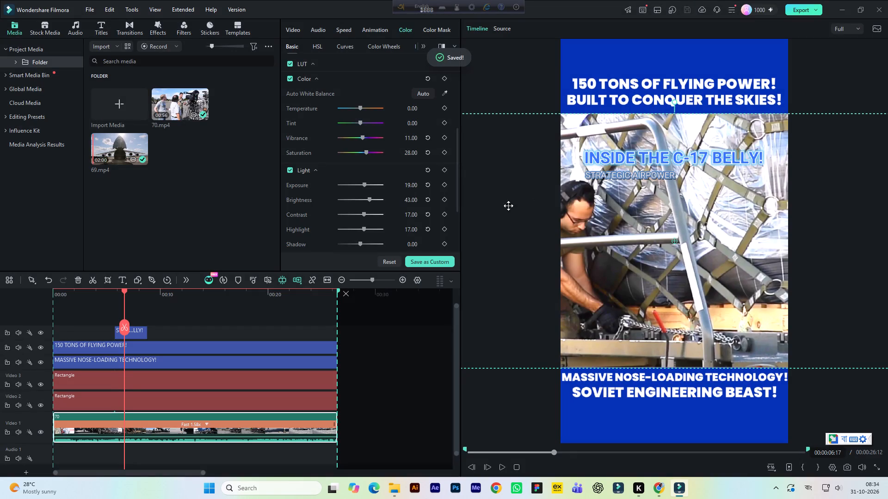
Play the timeline from about 3 to 10 seconds to check the C-17 title over the footage.
click(111, 298)
click(91, 298)
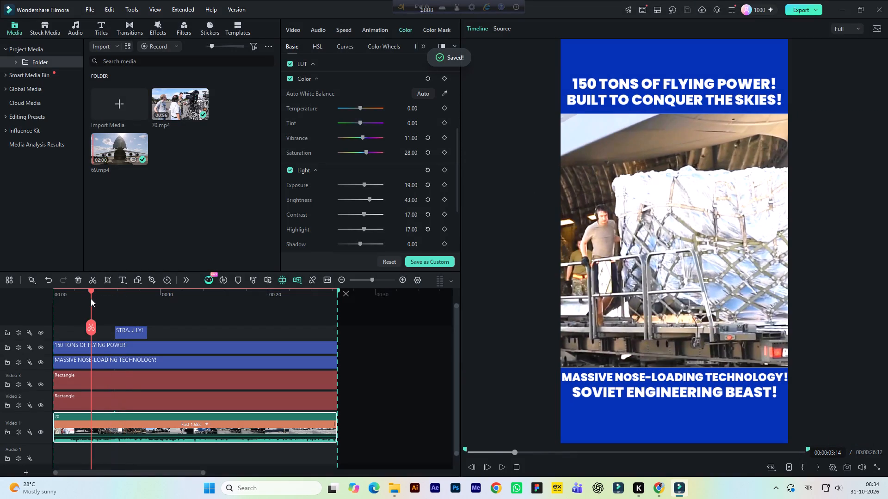
key(space)
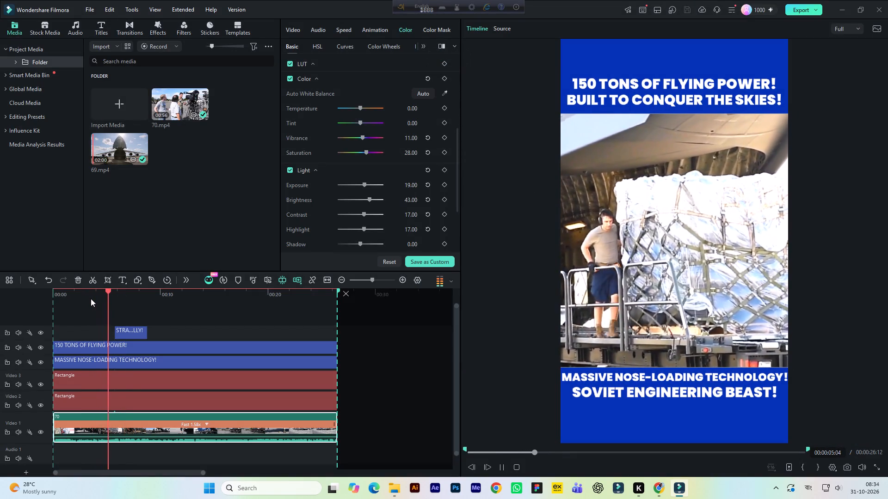
key(space)
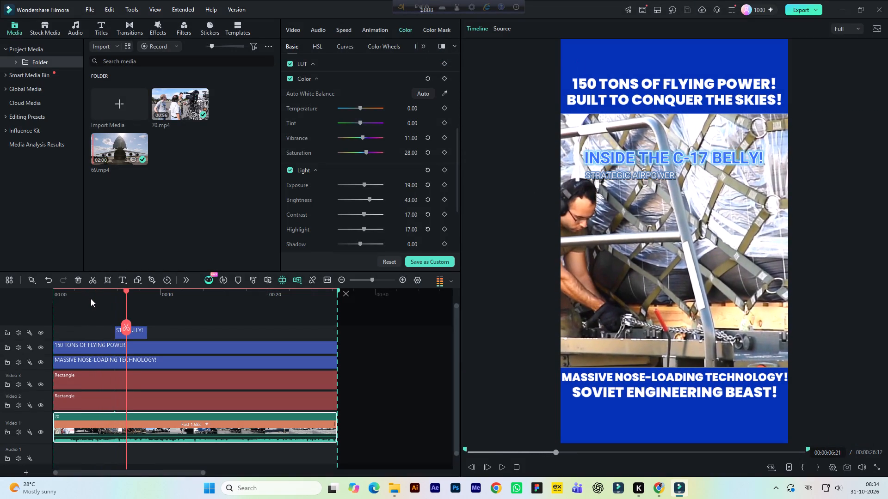
key(space)
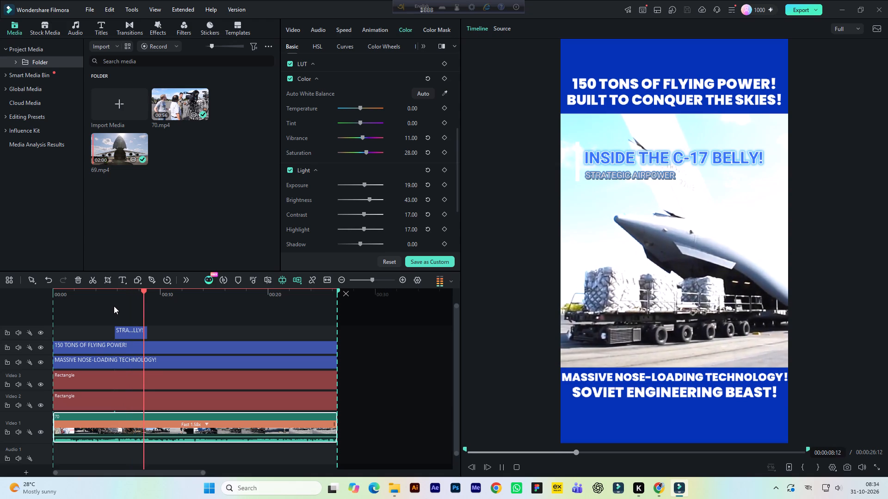
key(space)
key(space)
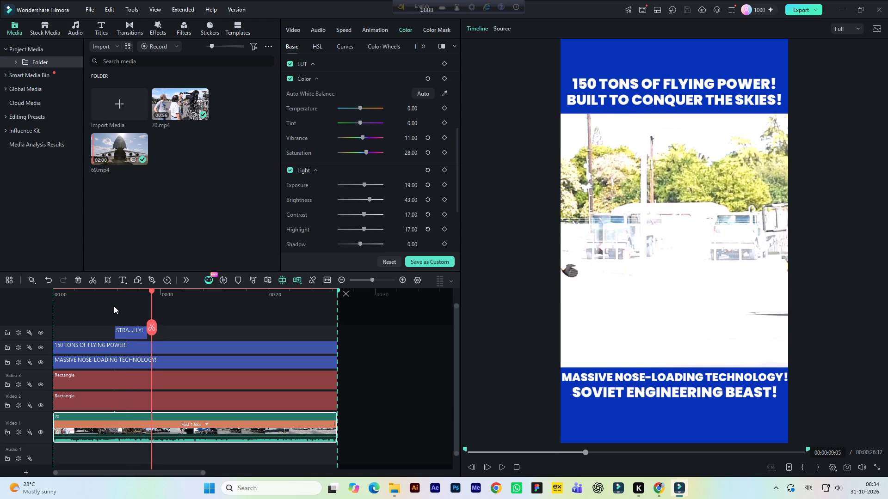
key(space)
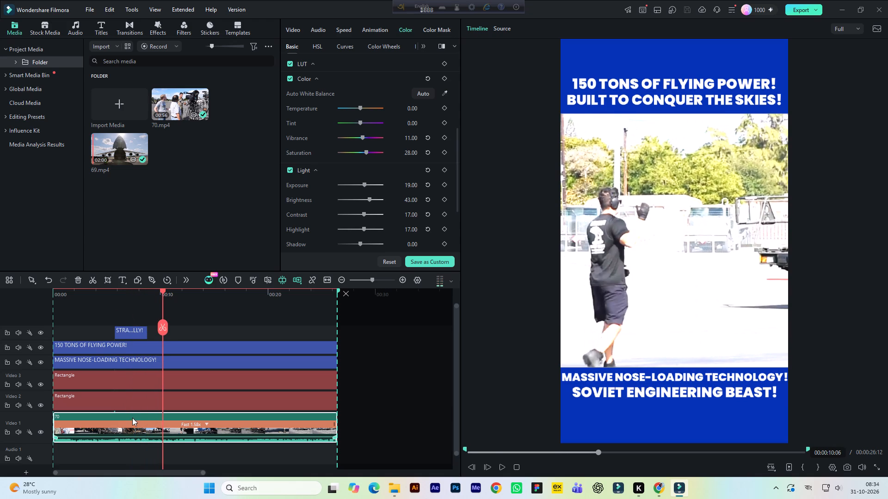
Set the video 70 clip's Brightness to 11, Contrast to -4 and Highlight to -48.
click(132, 418)
click(414, 202)
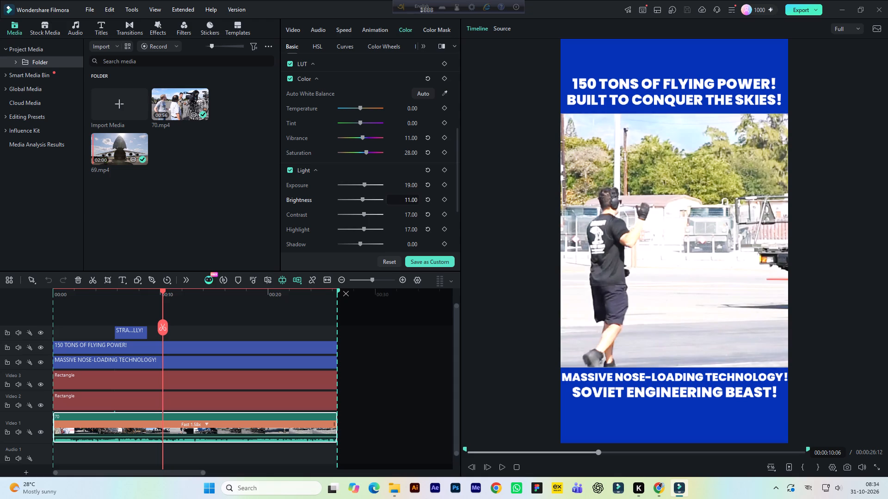
click(412, 215)
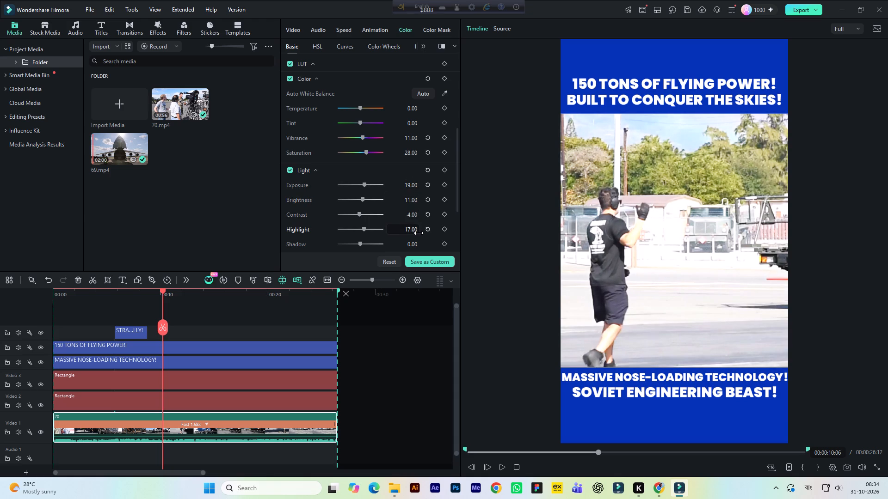
click(414, 232)
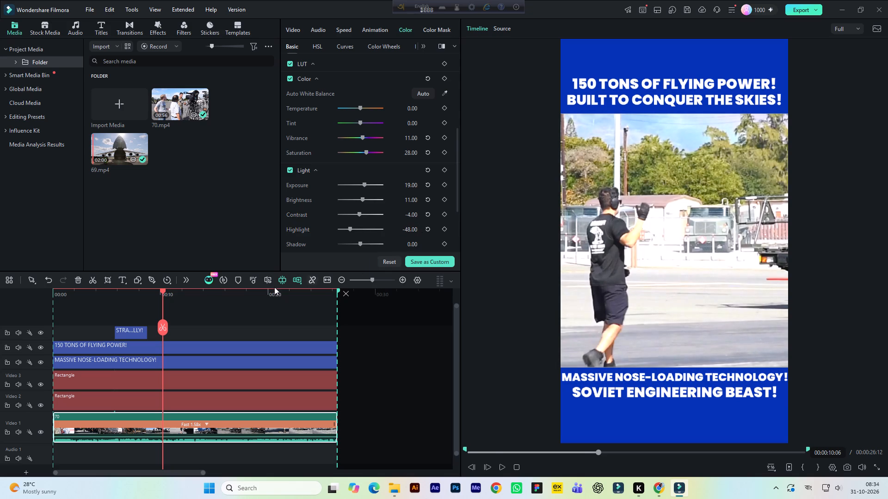
Play the timeline onward from about 10 seconds to check the adjusted footage, stopping at about 16 seconds.
key(space)
click(123, 291)
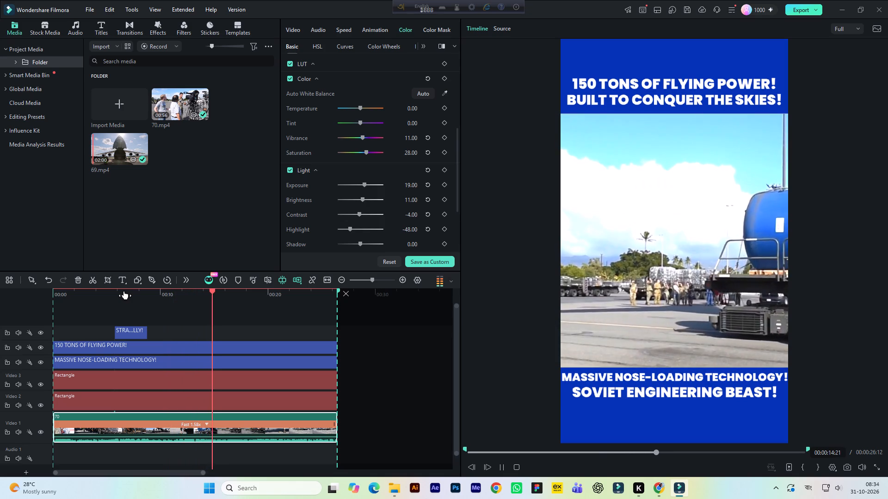
key(space)
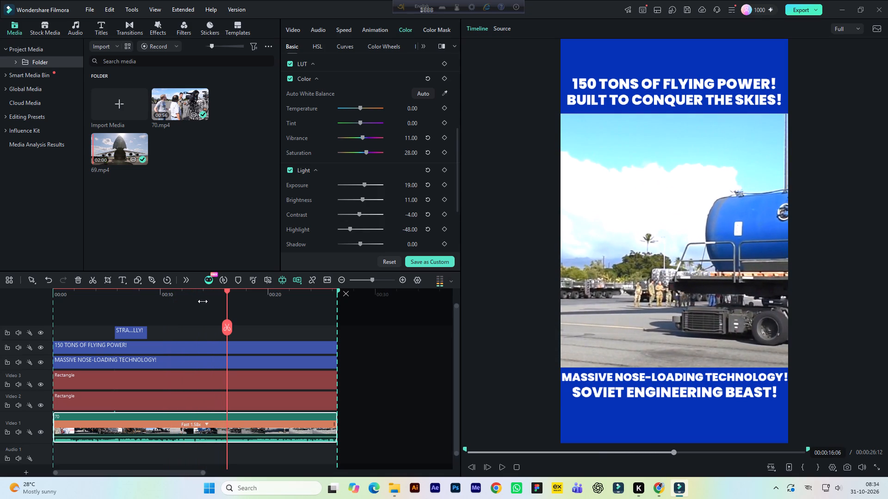
Browse the trending title effects, previewing Basic Font Title 01, the Confetti lower third 1 and the Dark Movie Promo Title 04.
click(102, 24)
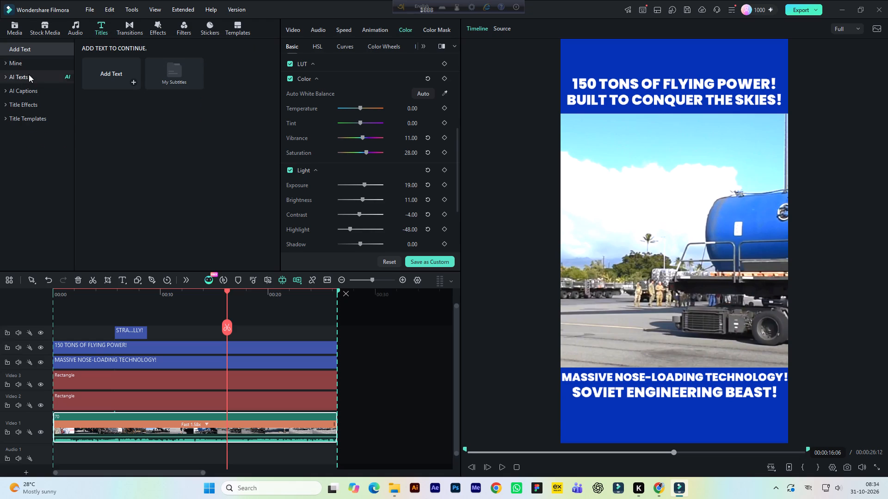
click(32, 105)
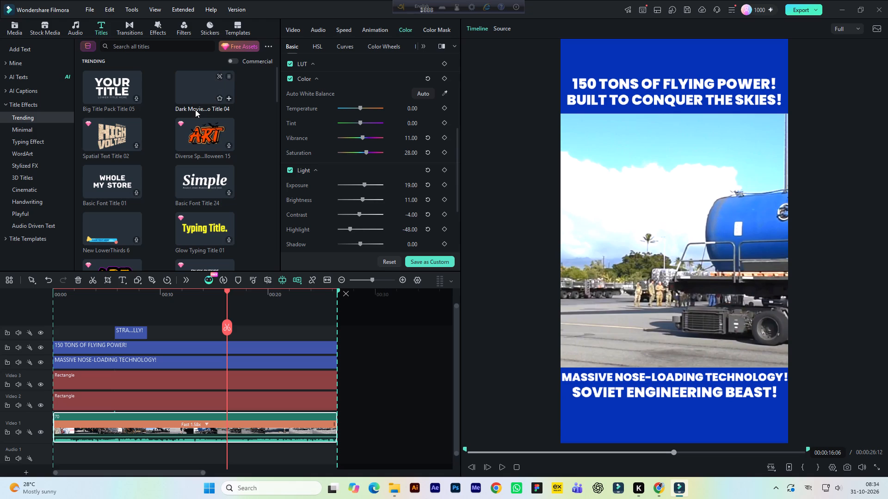
click(106, 176)
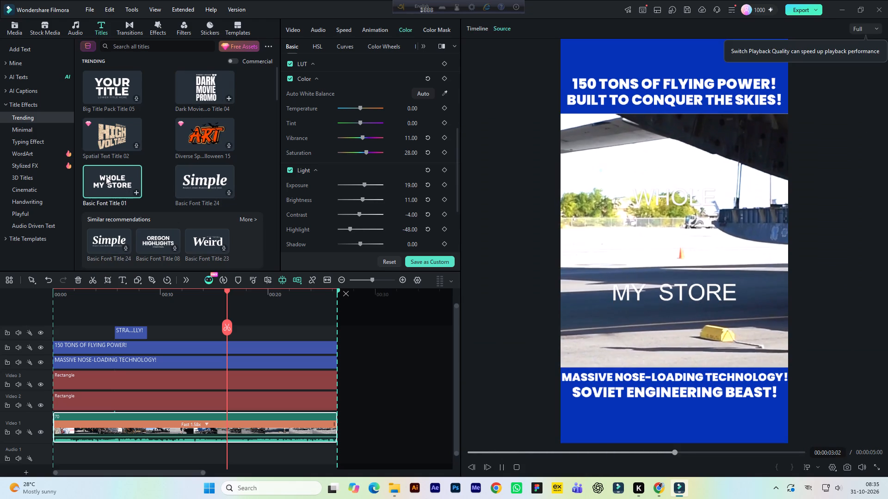
scroll(145, 172, down, 2)
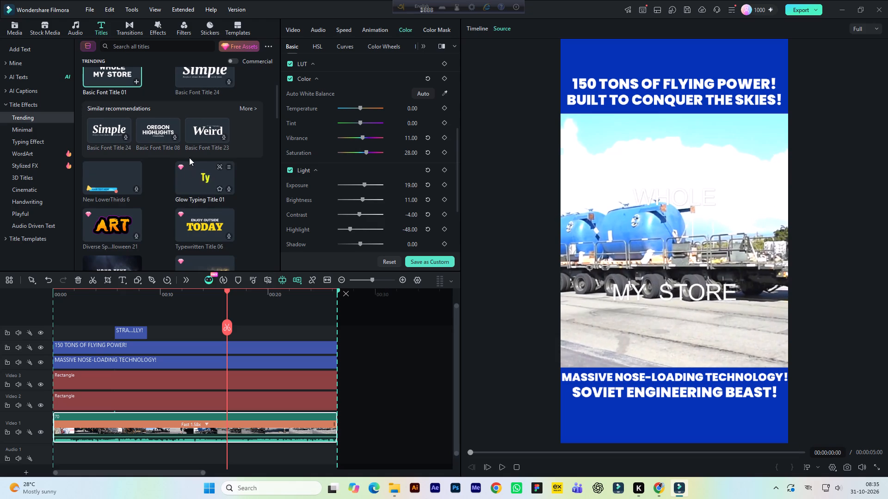
scroll(200, 147, down, 6)
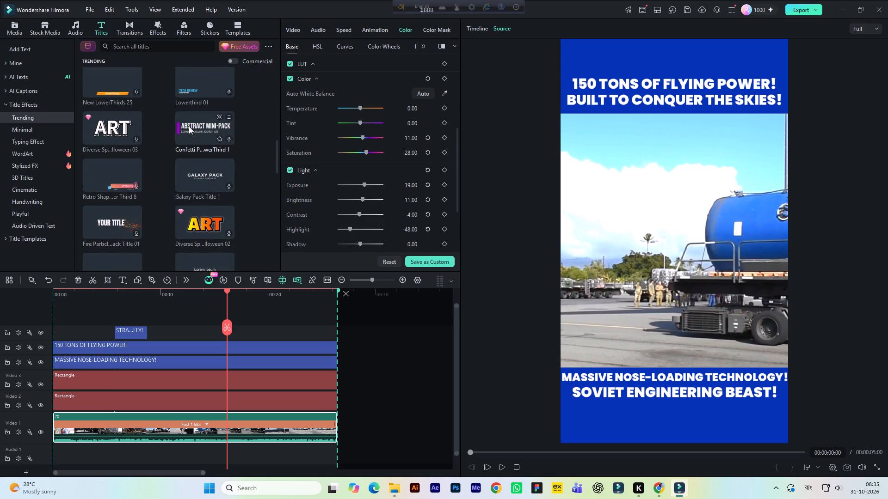
click(190, 127)
scroll(220, 142, up, 1)
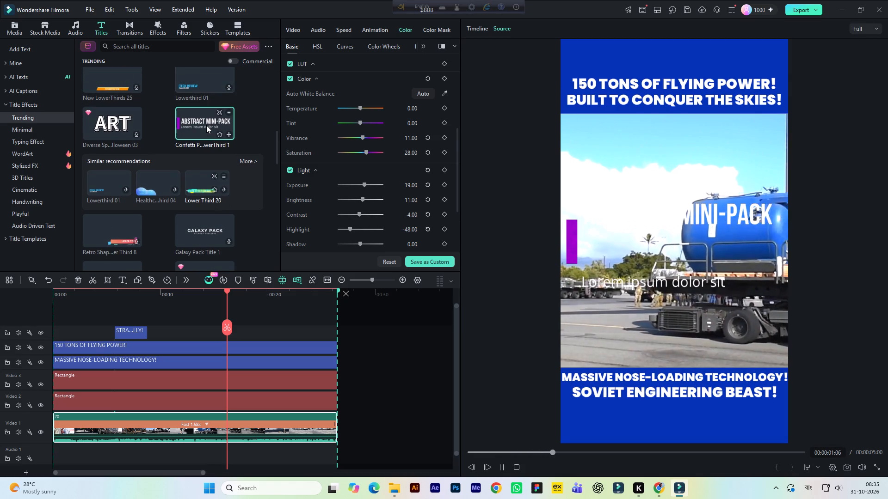
scroll(216, 173, down, 3)
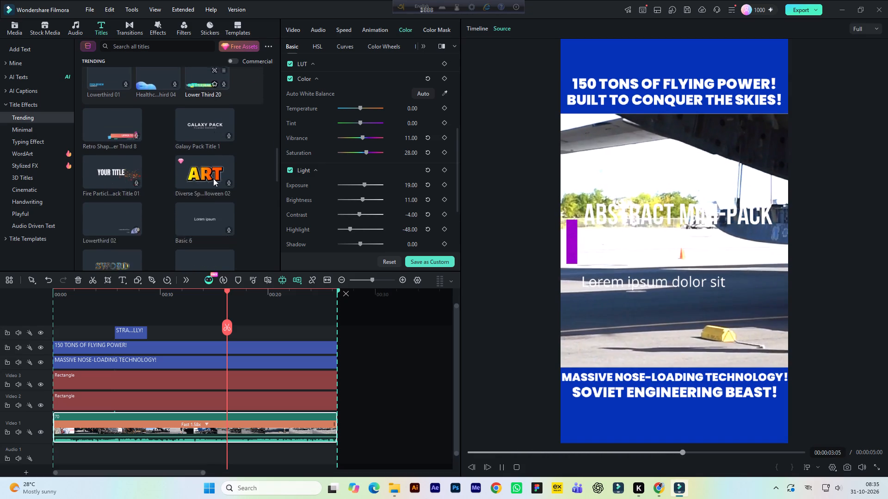
scroll(213, 178, down, 2)
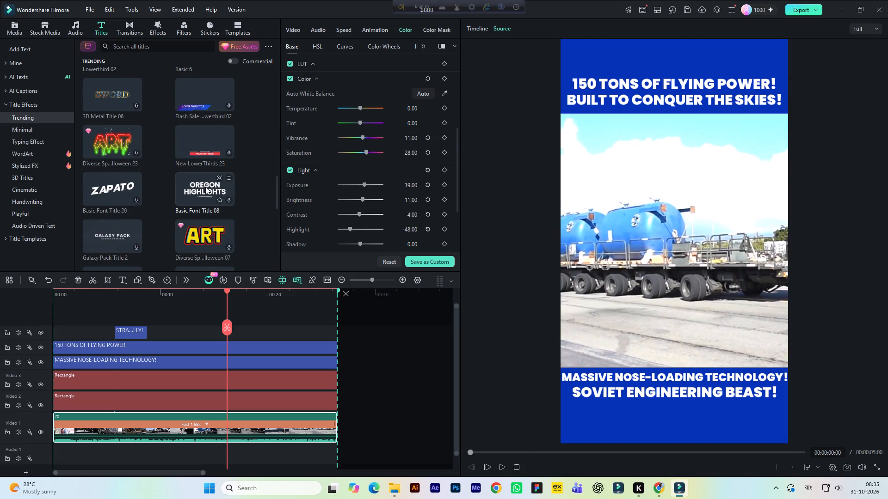
scroll(205, 187, down, 2)
scroll(205, 187, up, 16)
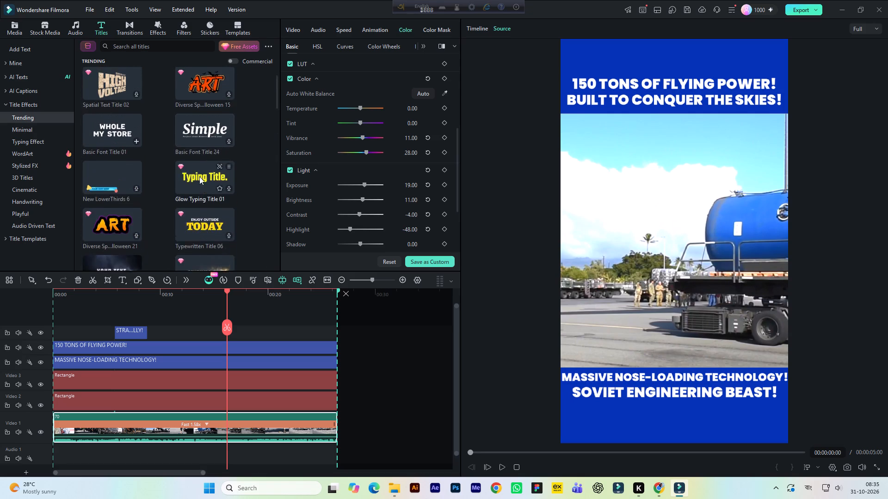
scroll(197, 143, up, 4)
click(204, 91)
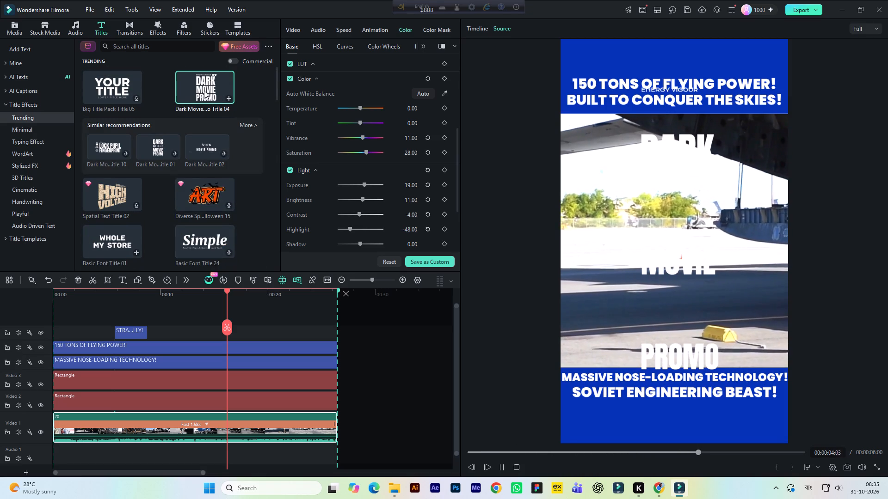
click(220, 322)
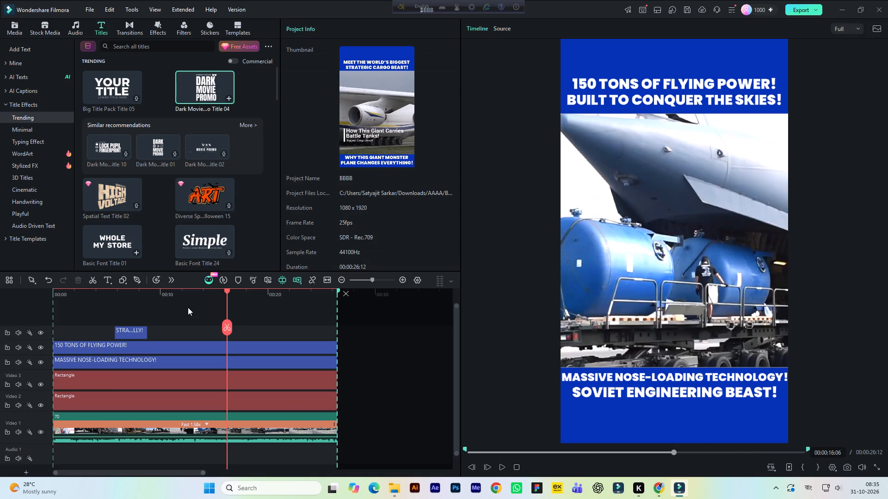
Duplicate the "INSIDE THE C-17 BELLY!" title on the same track, starting at about 18 seconds, and play into the copy.
click(132, 335)
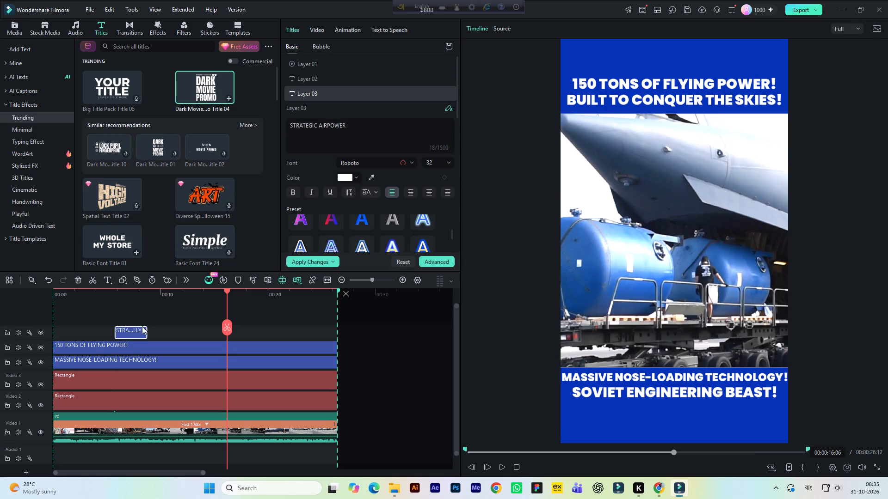
alt+drag(131, 334, 267, 330)
key(space)
click(239, 297)
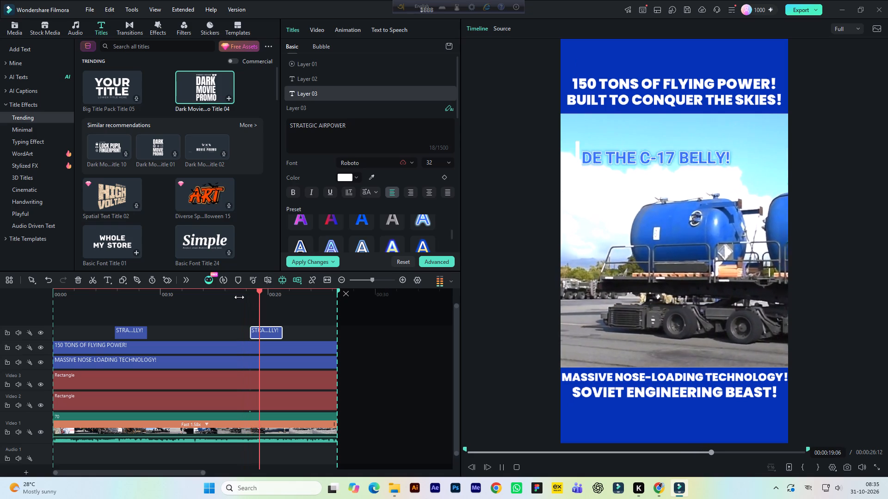
key(space)
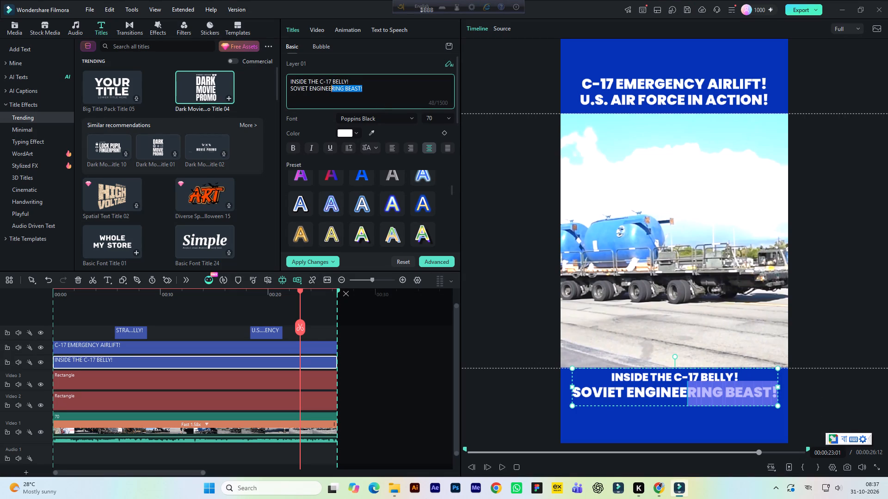
drag(308, 87, 287, 88)
key(ctrl+v)
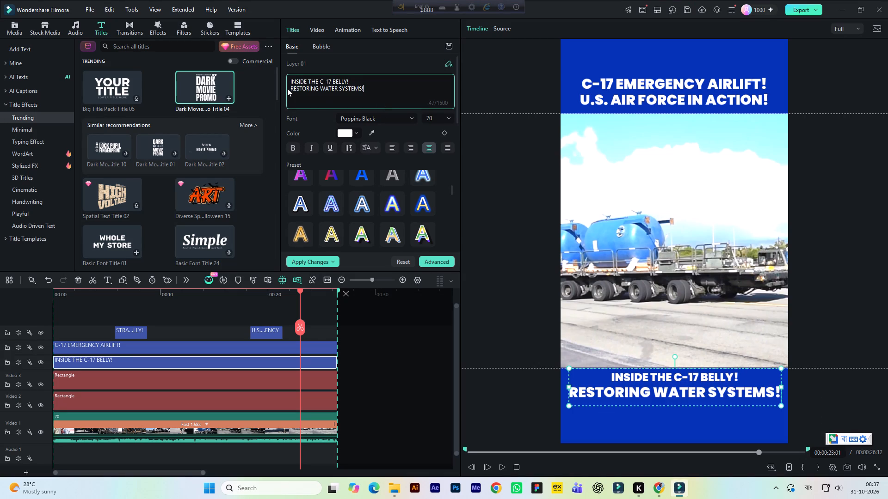
click(494, 268)
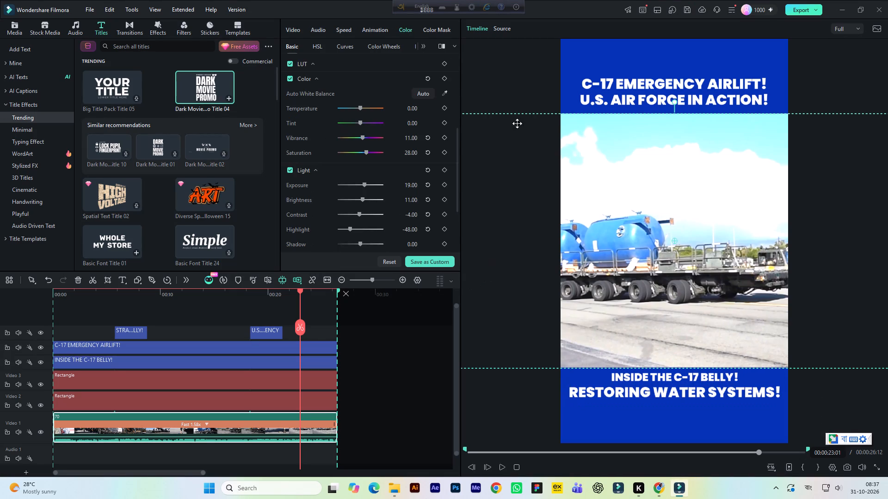
click(514, 103)
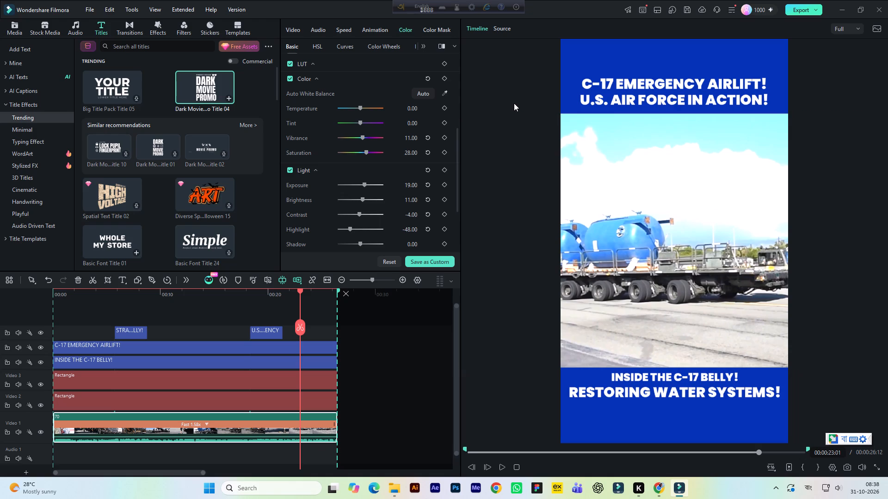
Move the playhead to about 13 seconds and save the project.
click(194, 303)
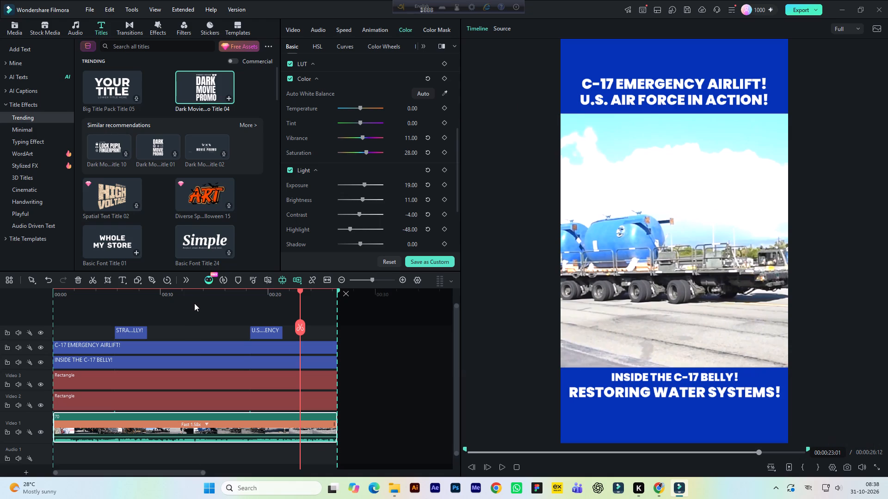
key(ctrl+s)
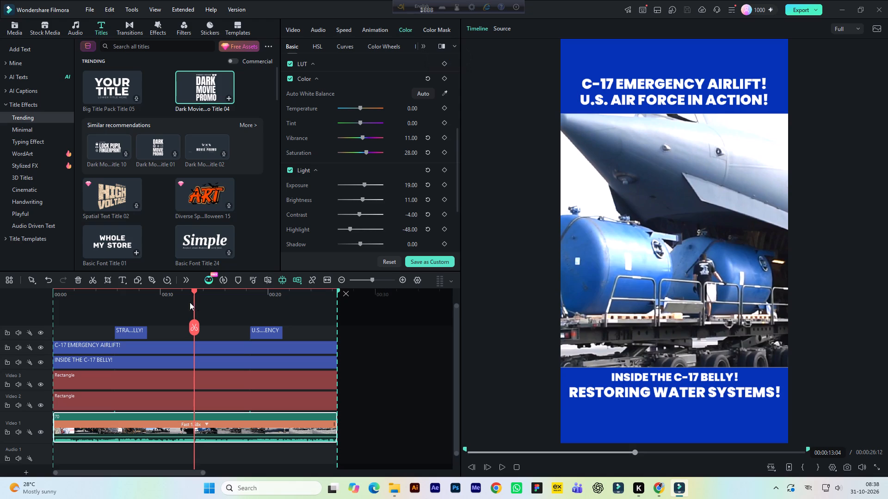
Preview the timeline from about 13 seconds, skipping ahead, and replay the C-17 EMERGENCY AIRLIFT! overlay section, stopping at about 21 seconds.
key(space)
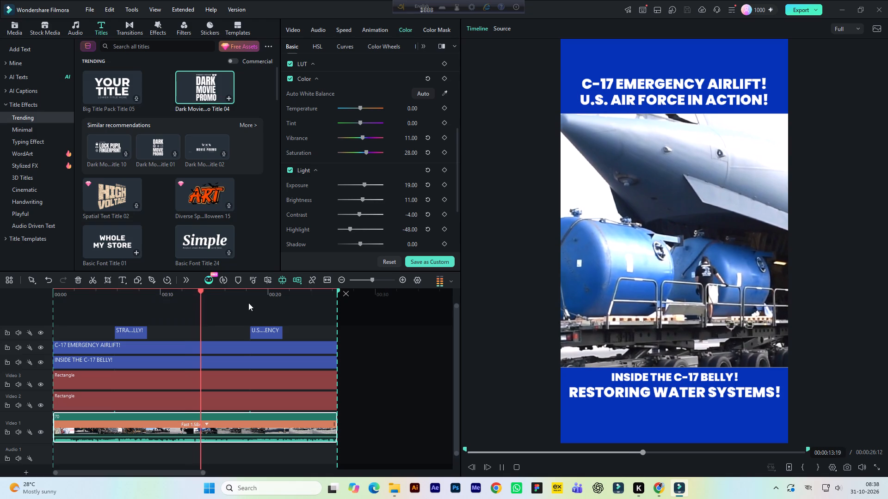
click(261, 295)
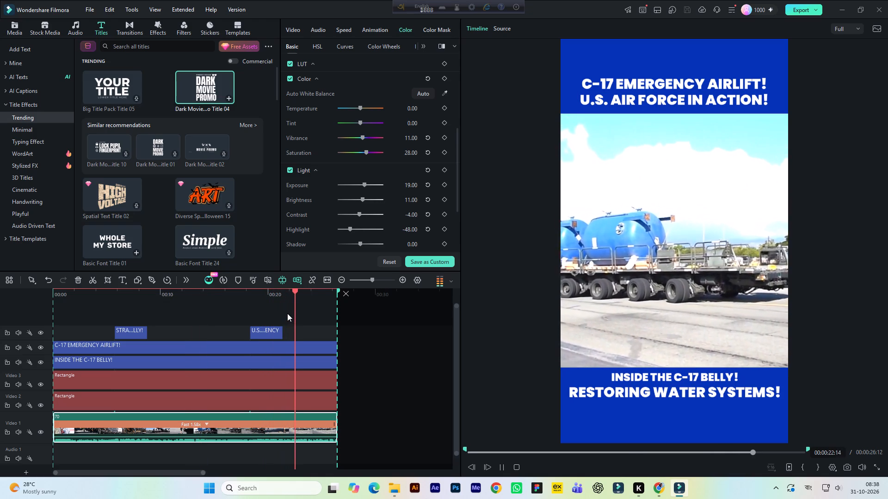
key(space)
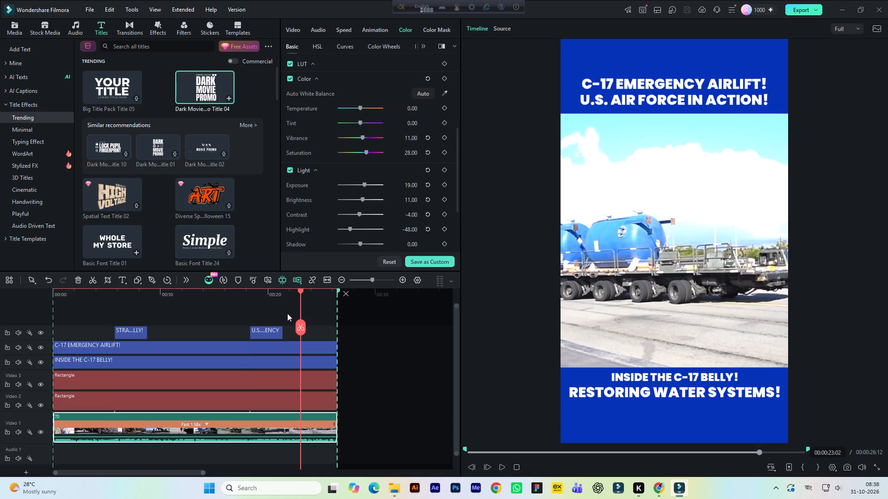
click(231, 297)
key(space)
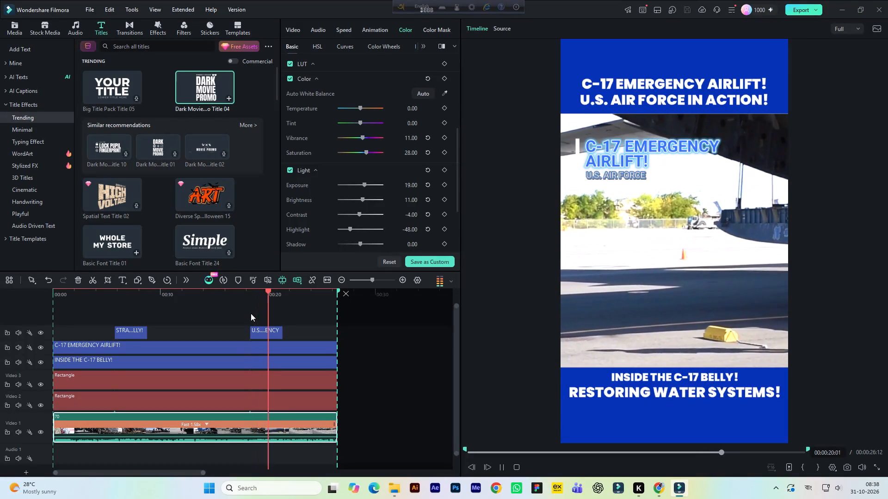
key(space)
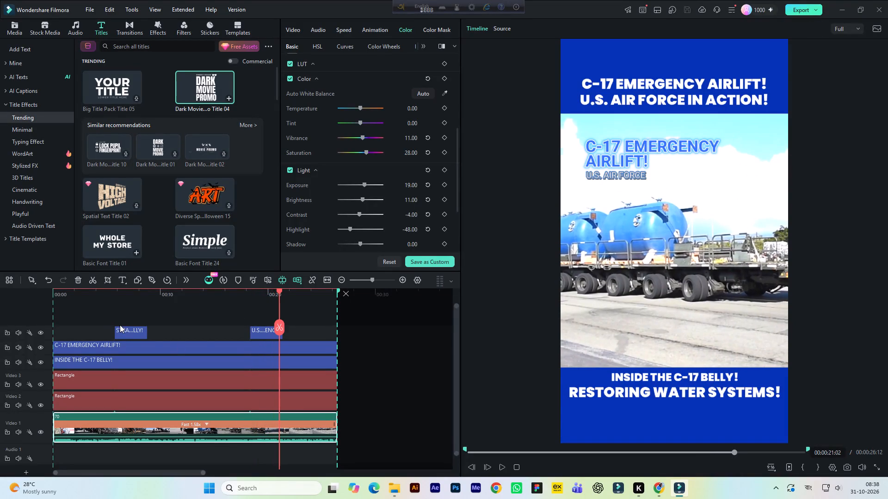
click(66, 290)
drag(65, 291, 64, 291)
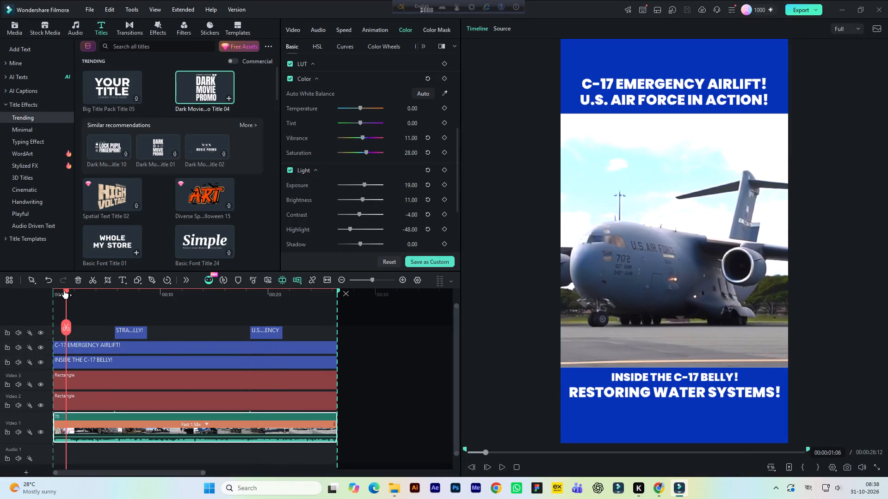
drag(64, 291, 52, 293)
key(space)
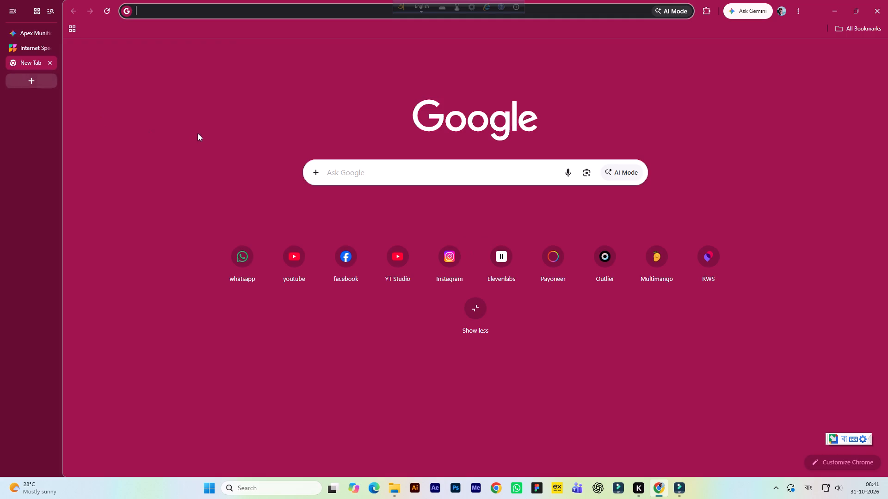
click(401, 258)
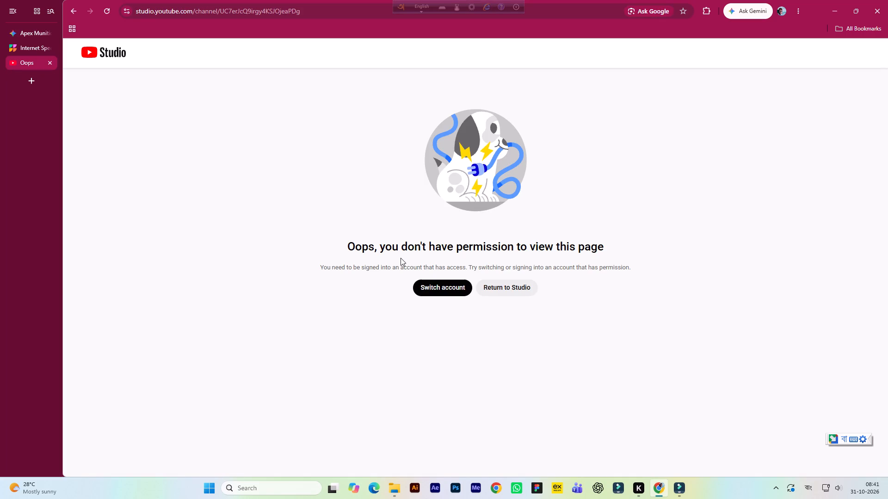
click(507, 288)
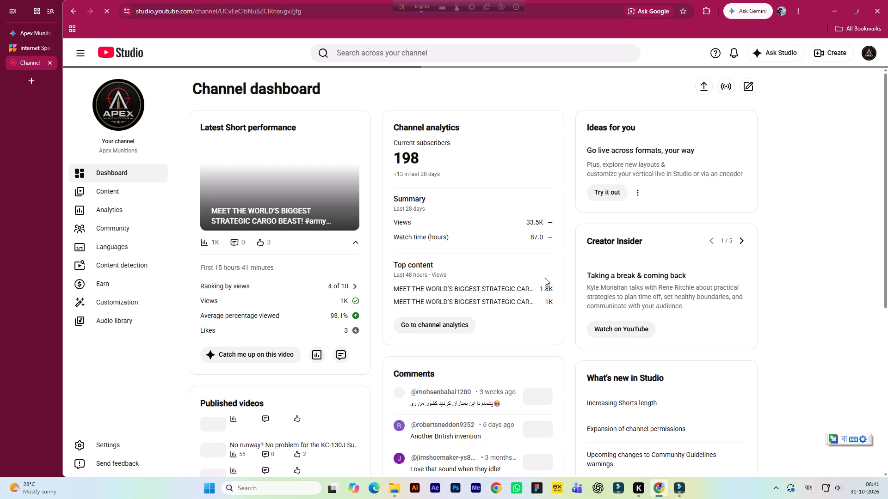
click(122, 189)
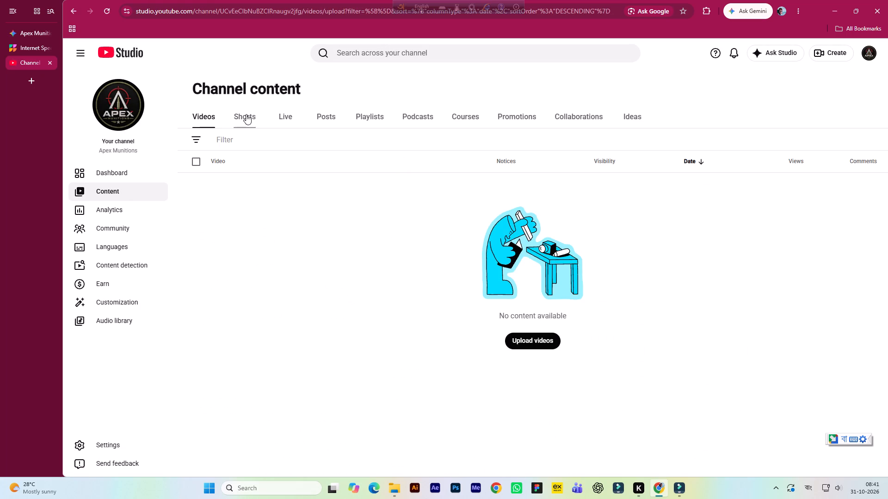
click(246, 114)
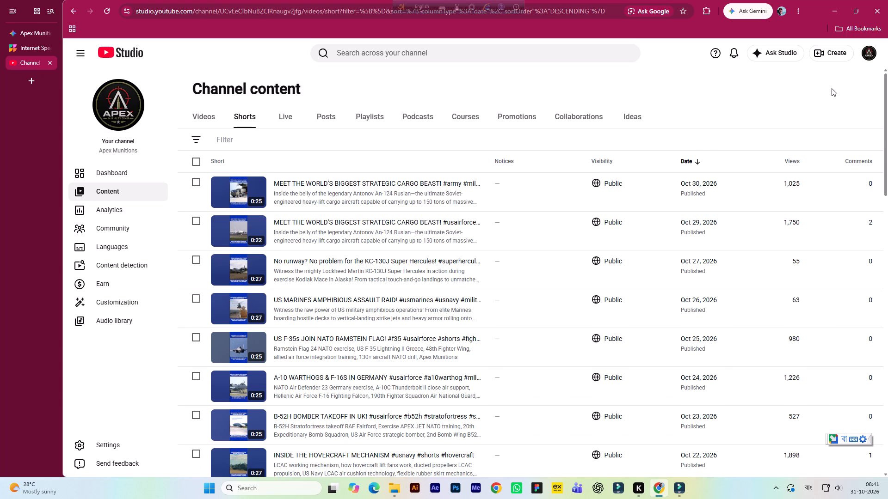
Start a new video upload for the channel and open the file picker.
click(830, 55)
click(812, 76)
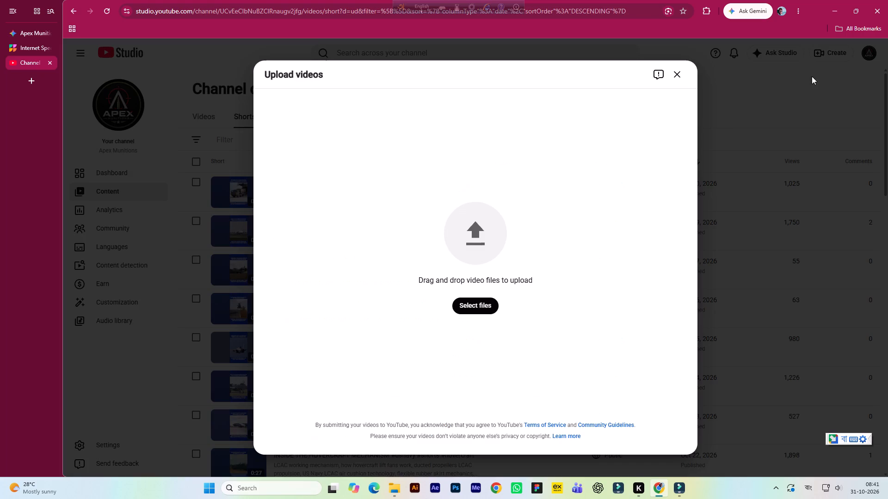
click(476, 311)
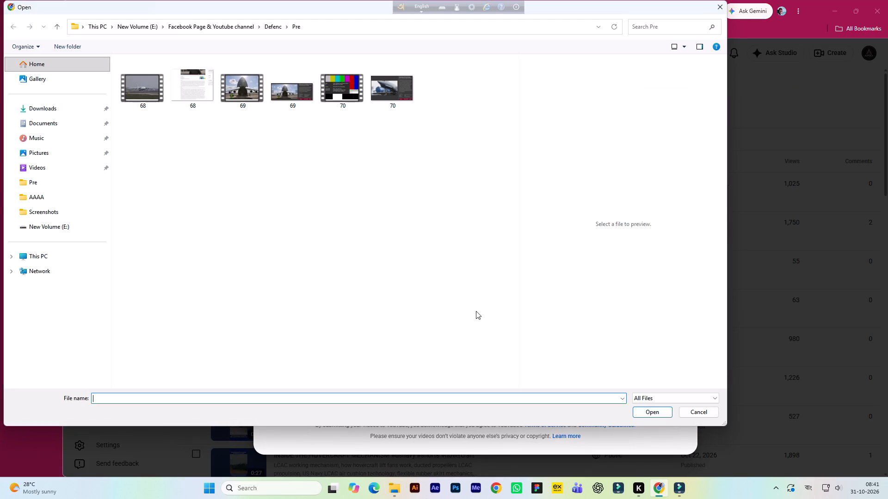
Delete the 150 TONS and 150 TONS-Thumbnail files from the AAAA folder in Downloads.
click(39, 116)
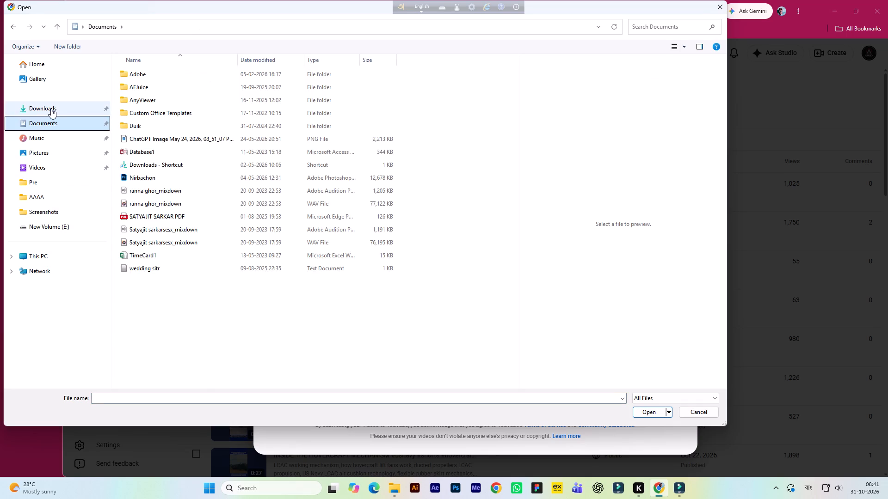
click(51, 109)
double_click(130, 93)
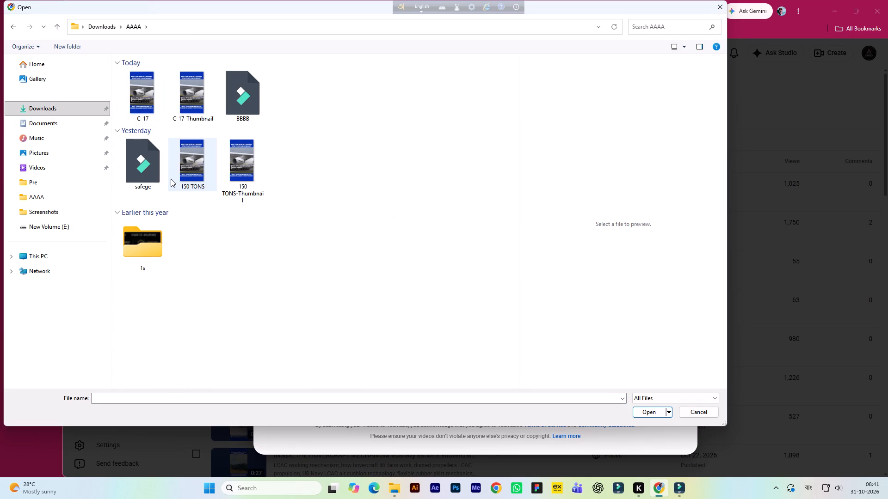
drag(308, 173, 201, 188)
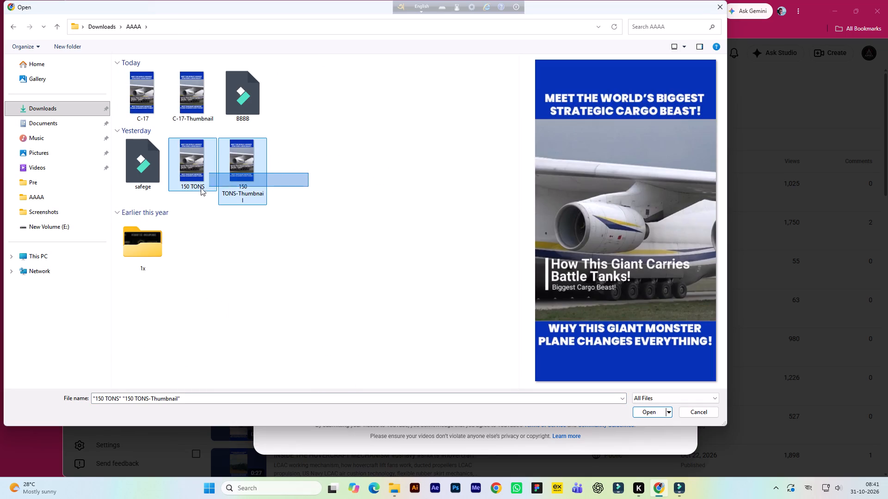
drag(201, 188, 190, 191)
key(Delete)
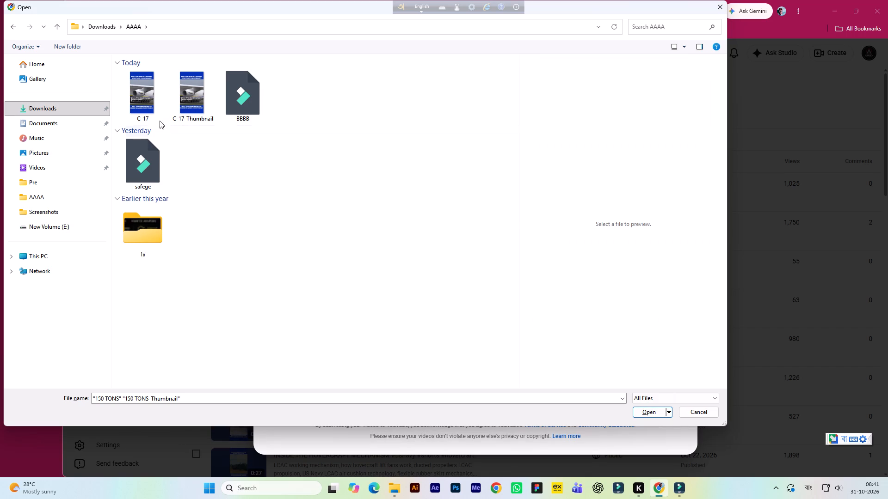
Preview the C-17 video in the file picker and close the picker without uploading.
click(152, 102)
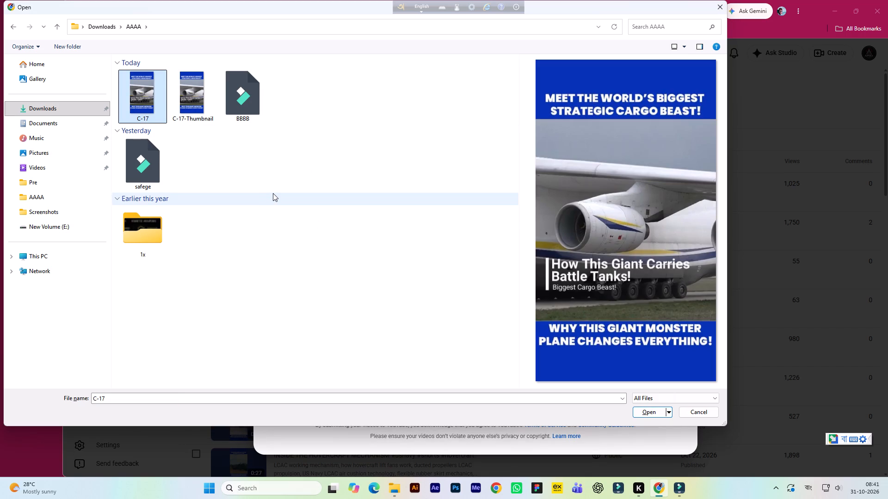
click(722, 7)
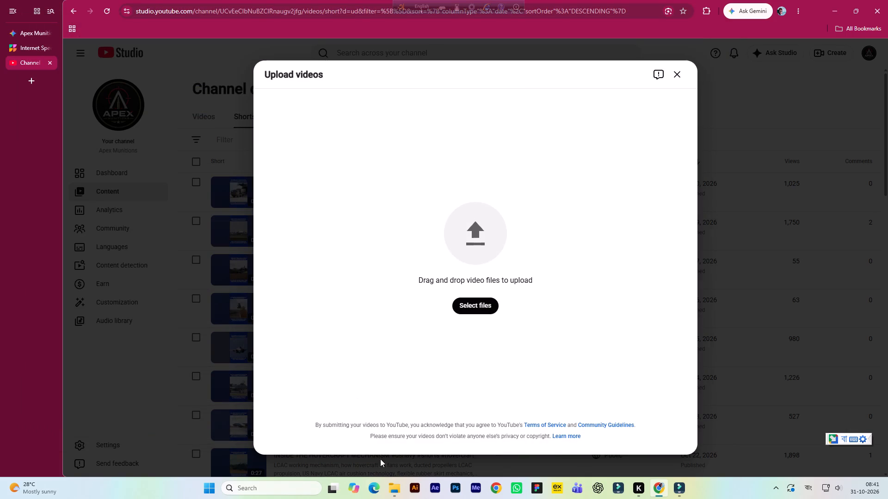
Open the C-17 video from the AAAA folder in File Explorer, skim through its playback to check the export, and close the player.
click(395, 483)
click(46, 105)
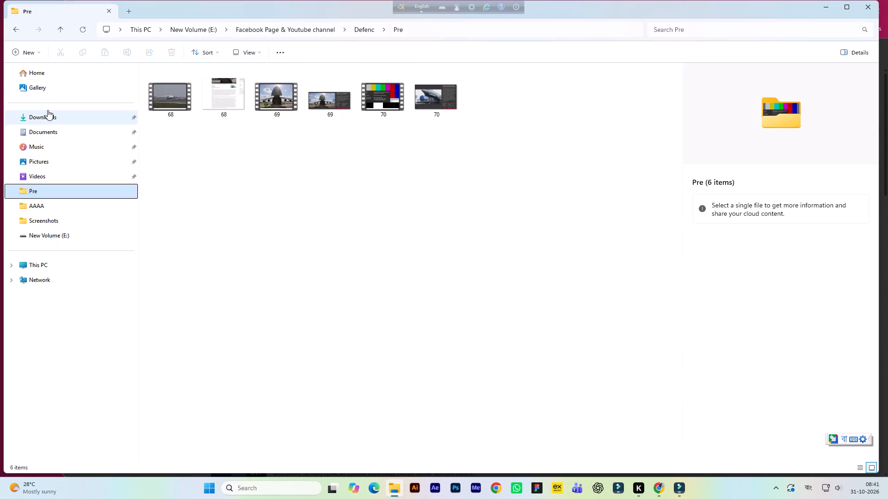
click(48, 110)
double_click(165, 117)
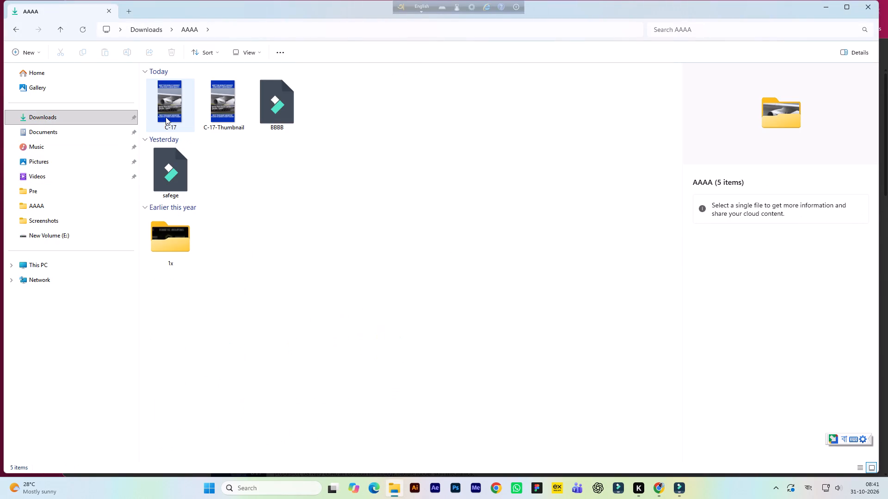
click(227, 116)
double_click(176, 113)
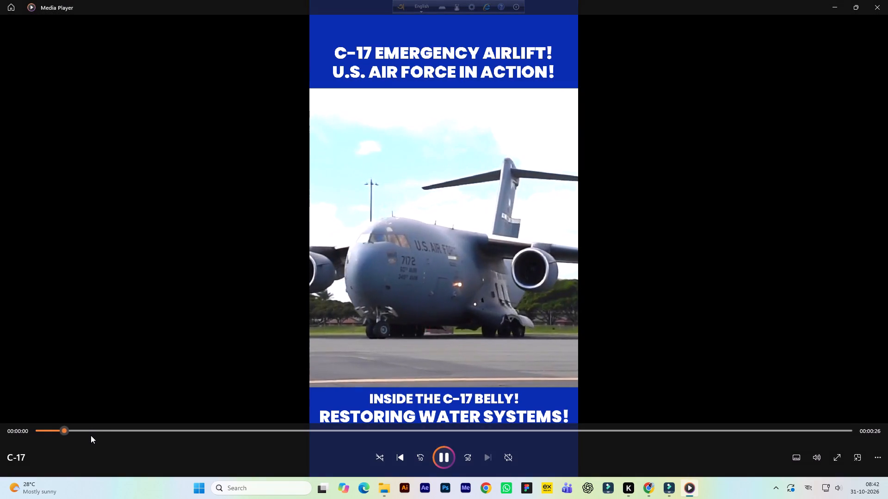
click(99, 430)
click(140, 429)
click(175, 429)
click(221, 430)
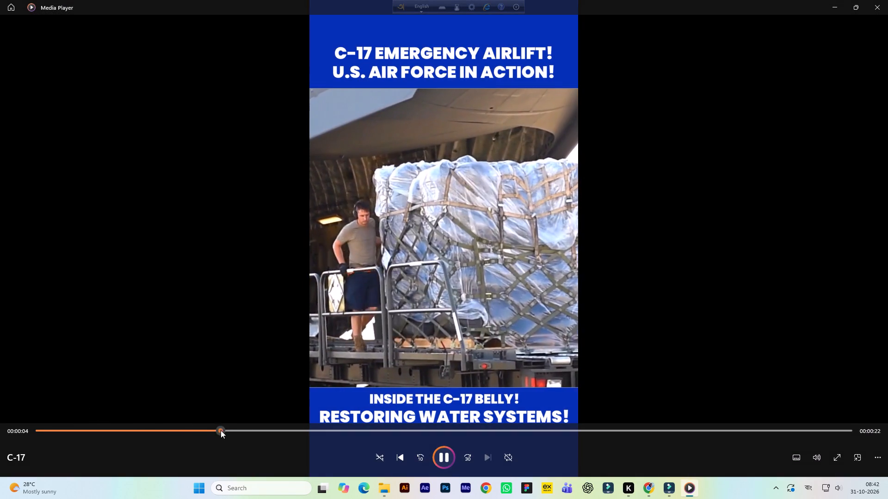
click(318, 426)
click(422, 429)
click(484, 426)
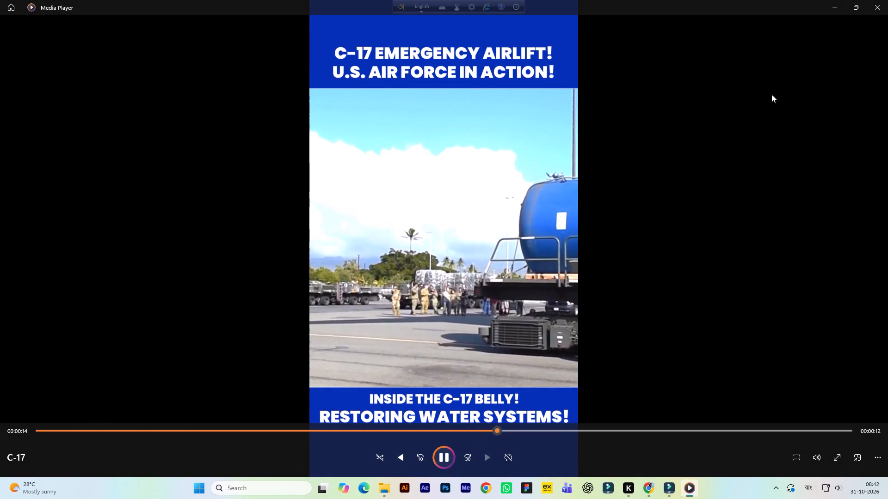
click(879, 1)
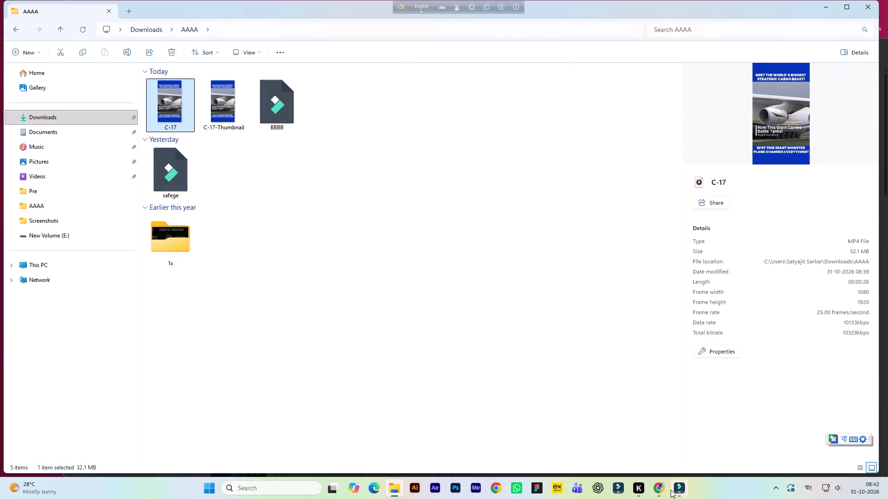
click(662, 488)
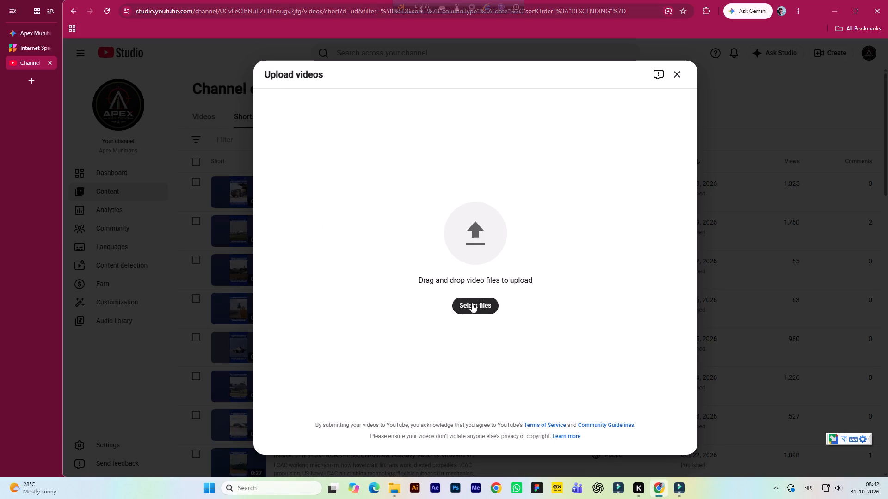
click(472, 303)
click(92, 110)
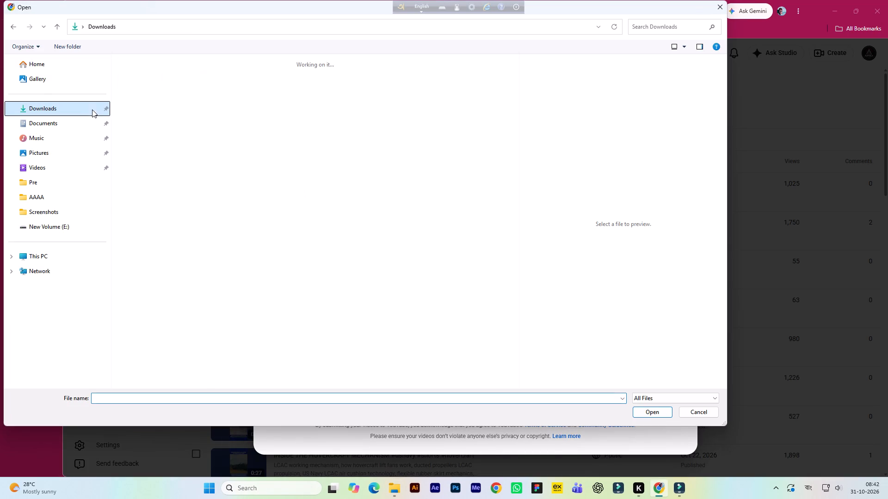
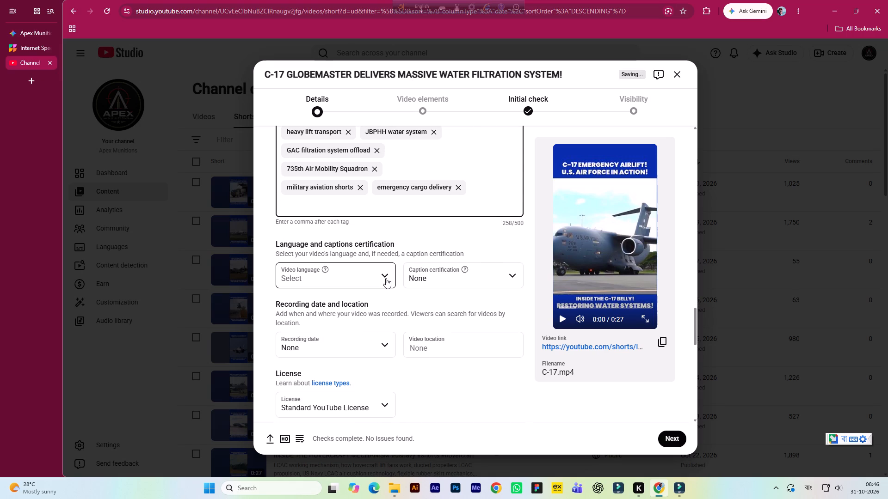
click(386, 274)
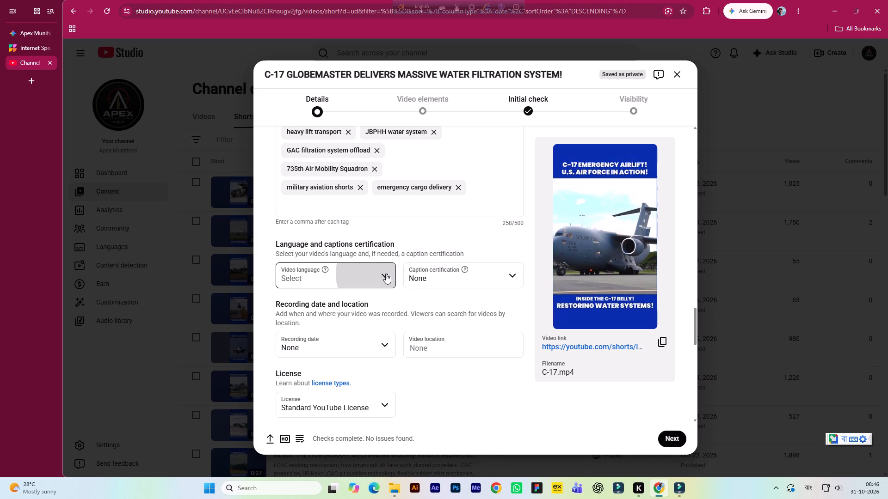
scroll(340, 175, down, 2)
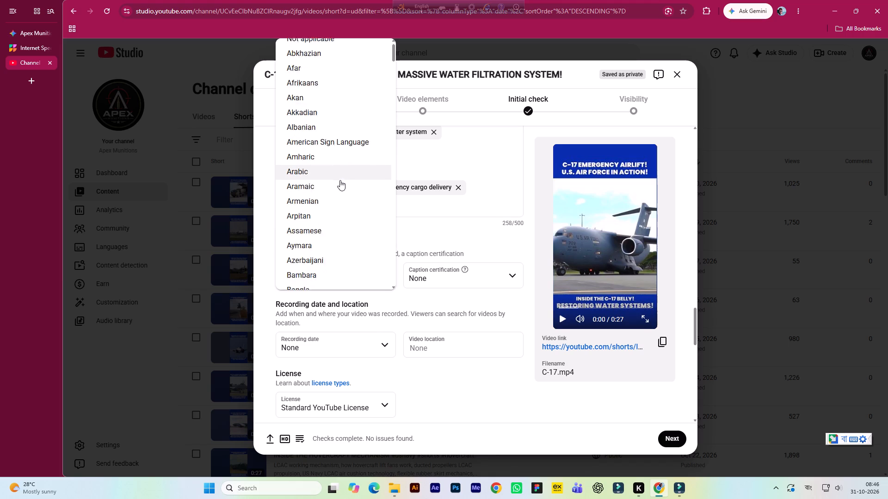
scroll(340, 180, down, 18)
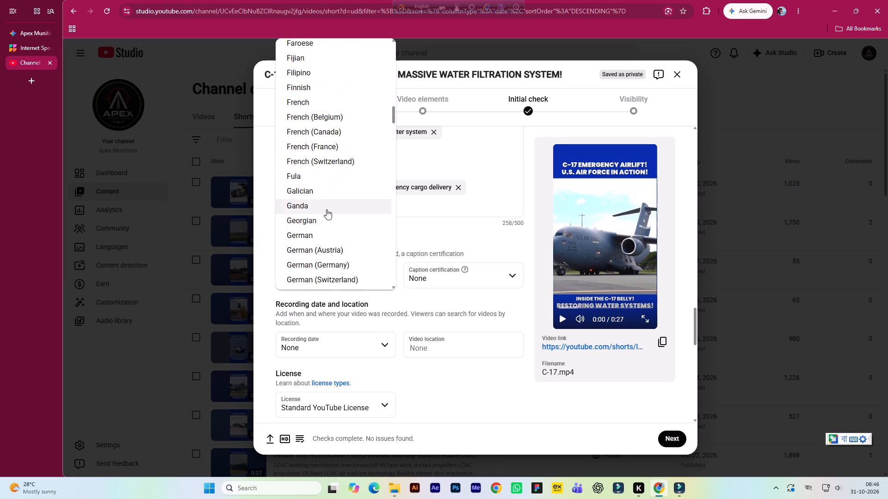
scroll(327, 199, up, 4)
scroll(321, 180, down, 3)
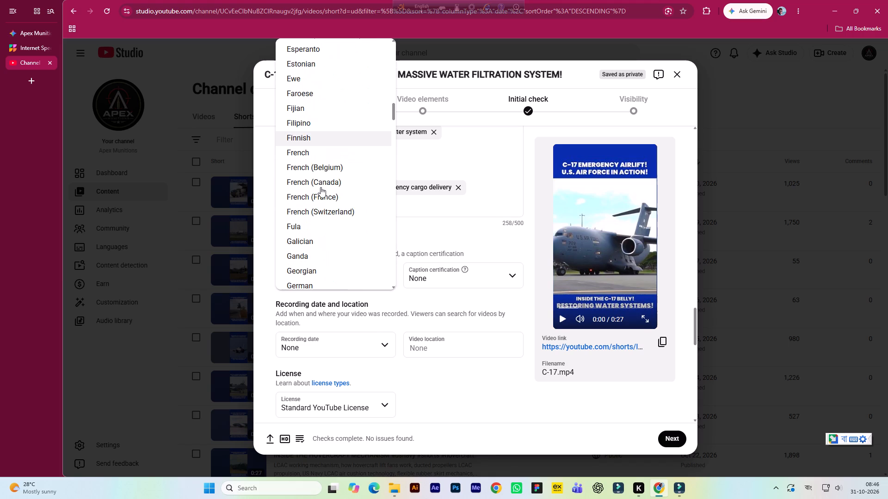
scroll(321, 187, up, 4)
click(326, 213)
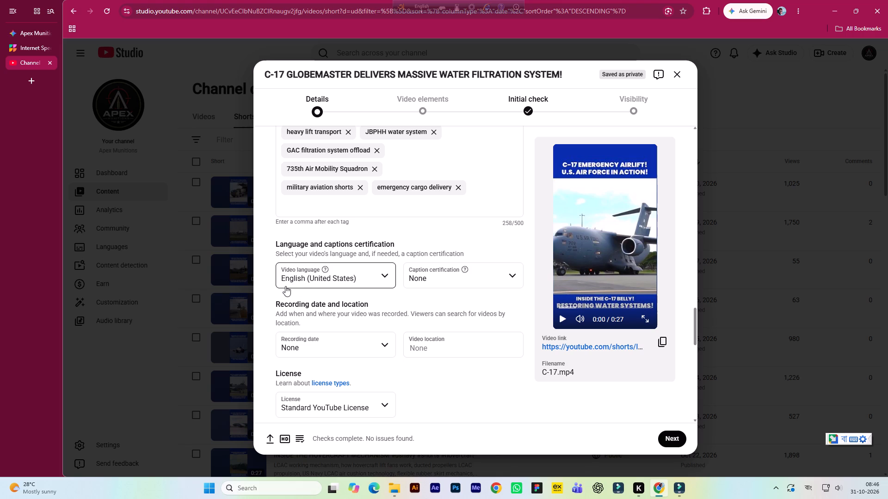
Review the short's remaining details, including license, remixing, category, education, comments and AI use settings.
scroll(382, 289, down, 4)
scroll(364, 302, up, 1)
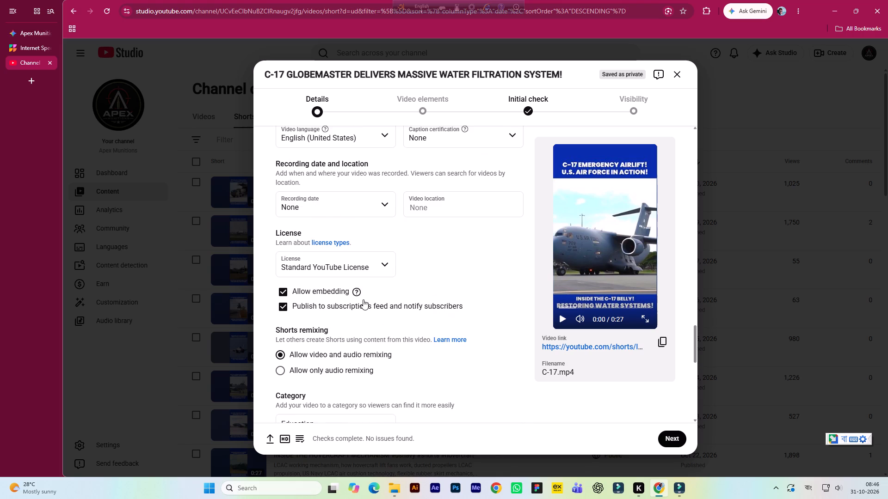
scroll(371, 291, up, 2)
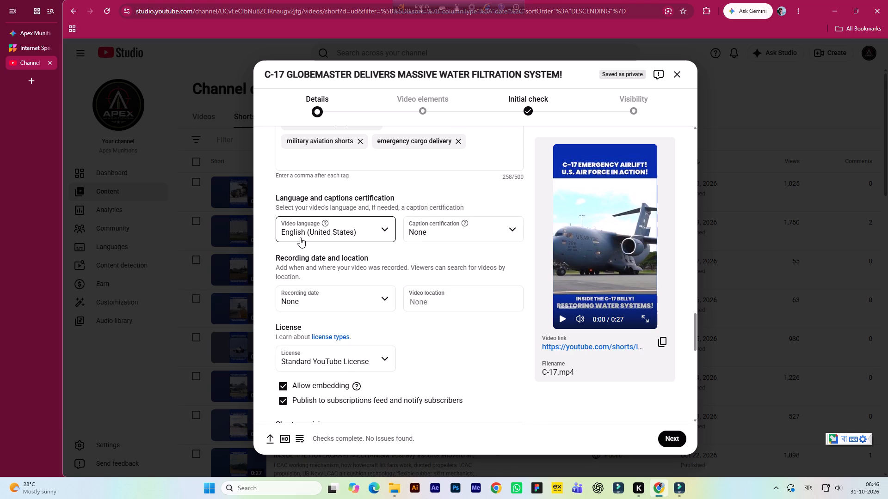
scroll(354, 281, down, 4)
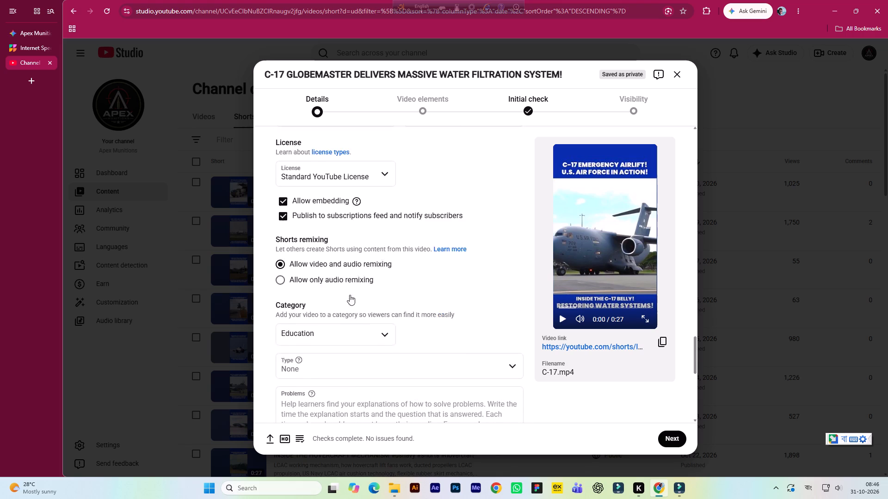
scroll(350, 295, down, 7)
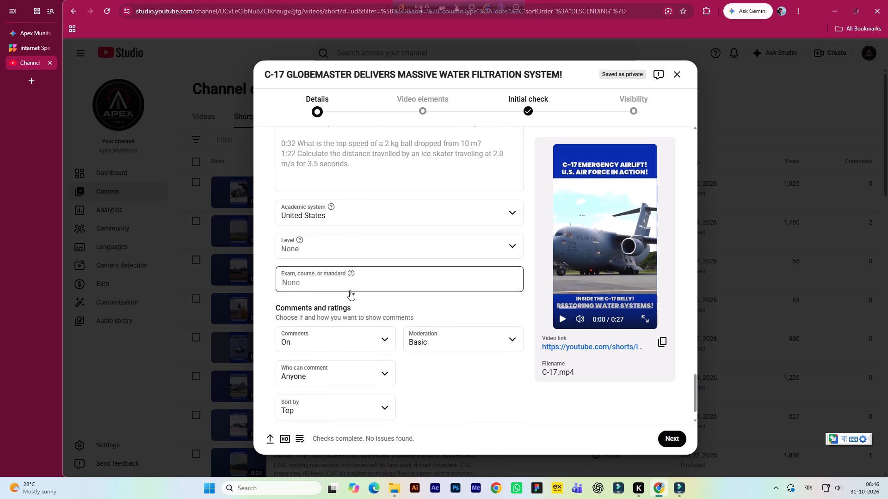
scroll(349, 291, up, 1)
scroll(352, 240, down, 4)
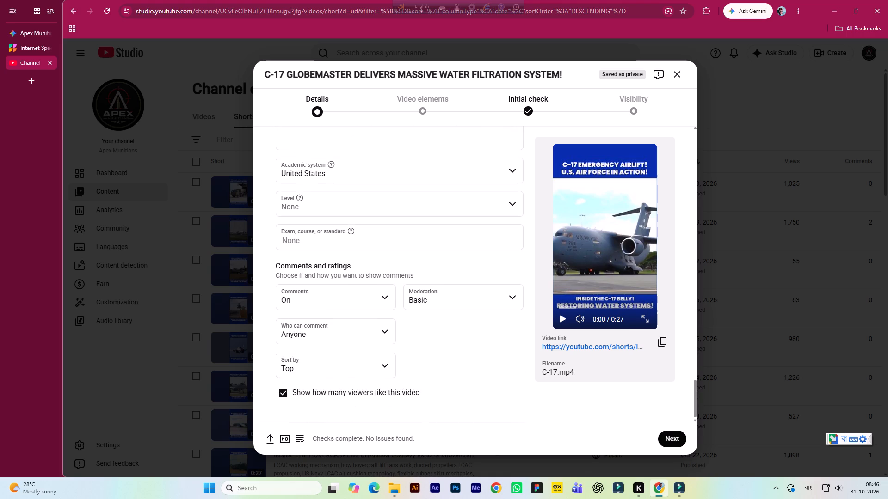
scroll(337, 275, down, 1)
scroll(368, 340, up, 20)
scroll(368, 340, up, 5)
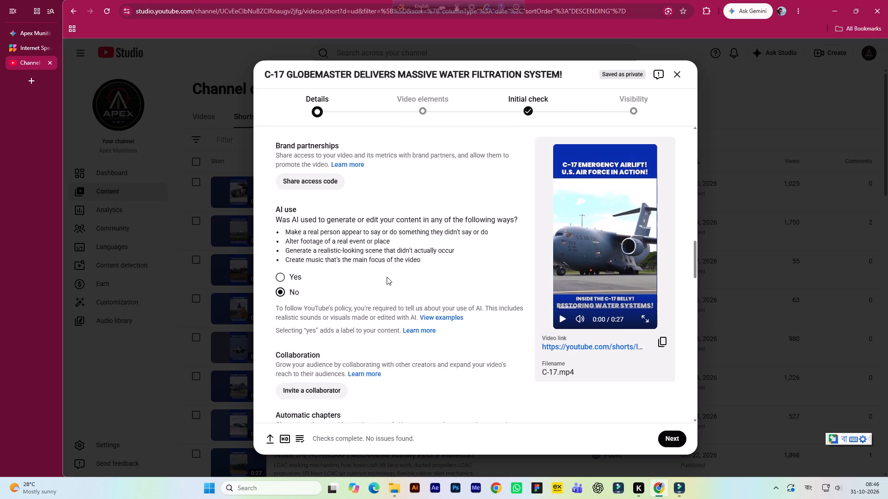
Review the short's title, description, thumbnail, audience, age restriction, AI use, tags and language details once more.
scroll(387, 277, up, 15)
scroll(387, 277, down, 6)
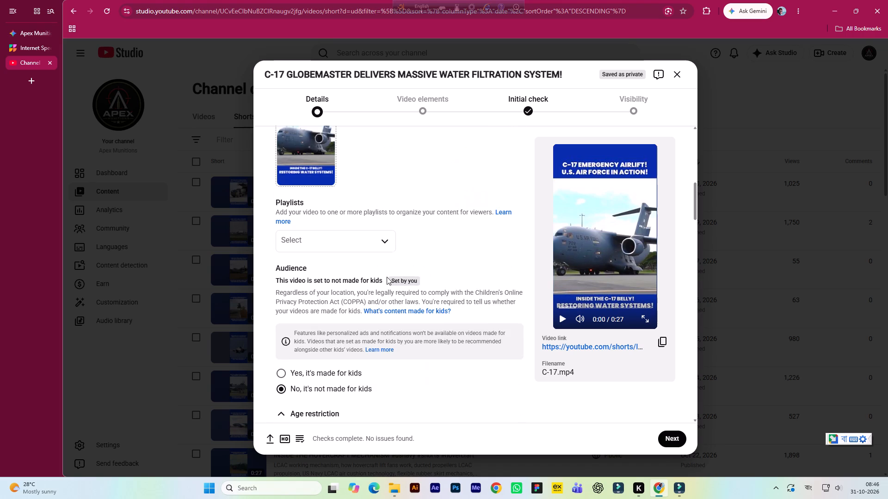
scroll(399, 266, up, 7)
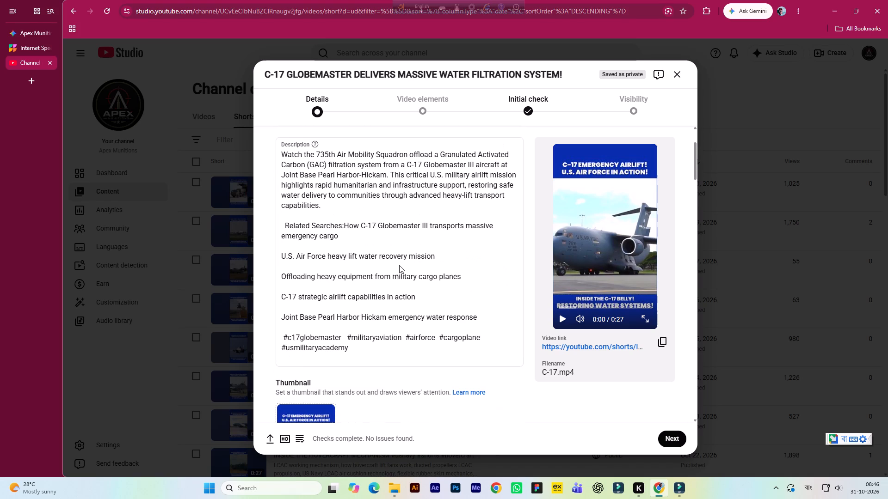
scroll(399, 265, down, 2)
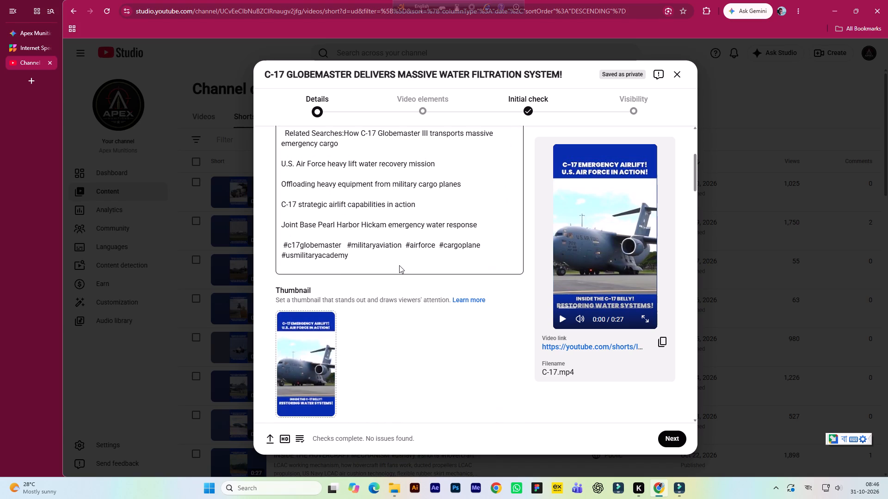
scroll(384, 257, up, 5)
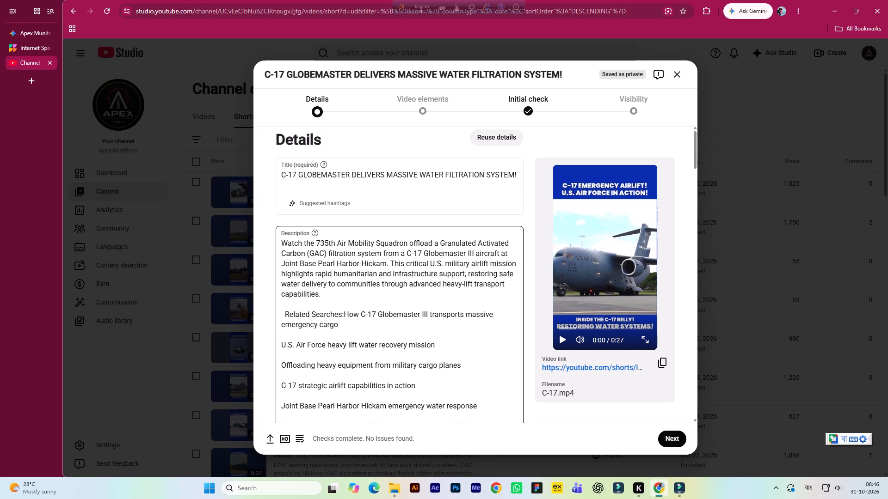
scroll(384, 257, down, 11)
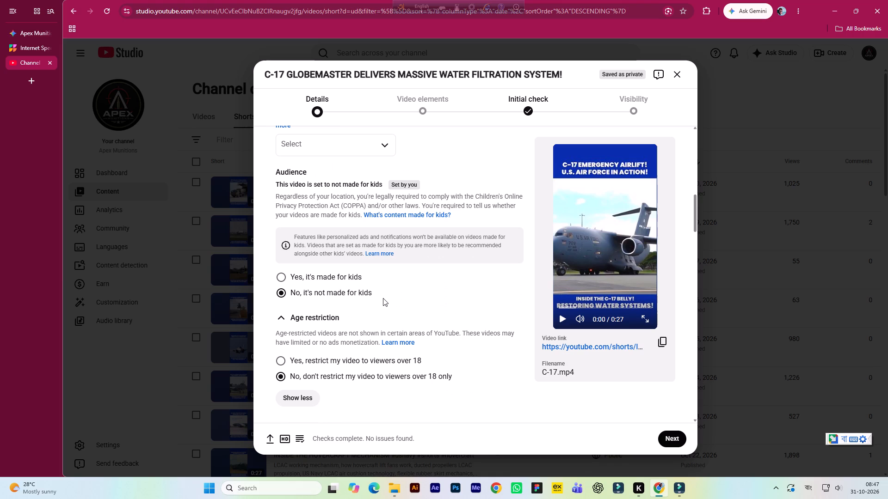
scroll(383, 298, down, 1)
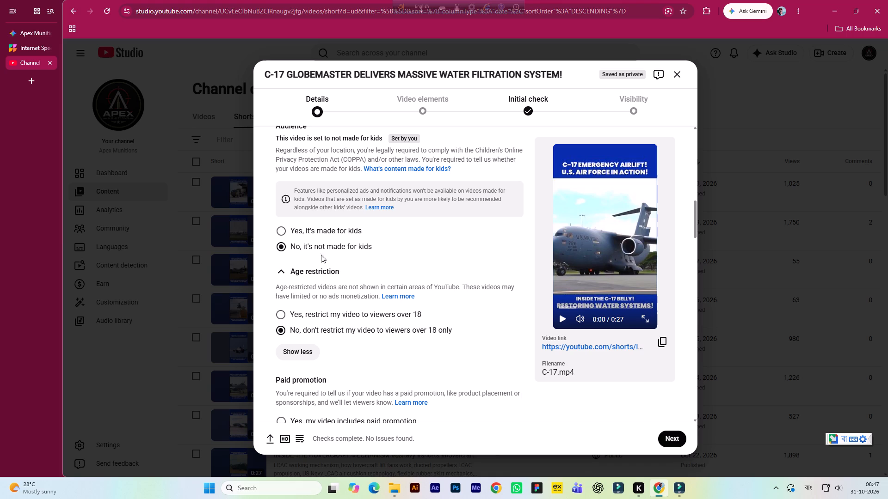
scroll(379, 293, up, 9)
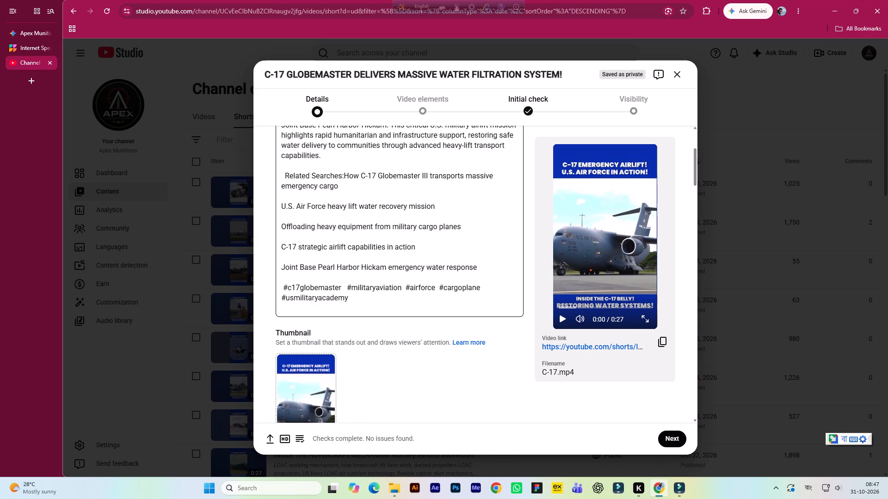
scroll(380, 288, down, 6)
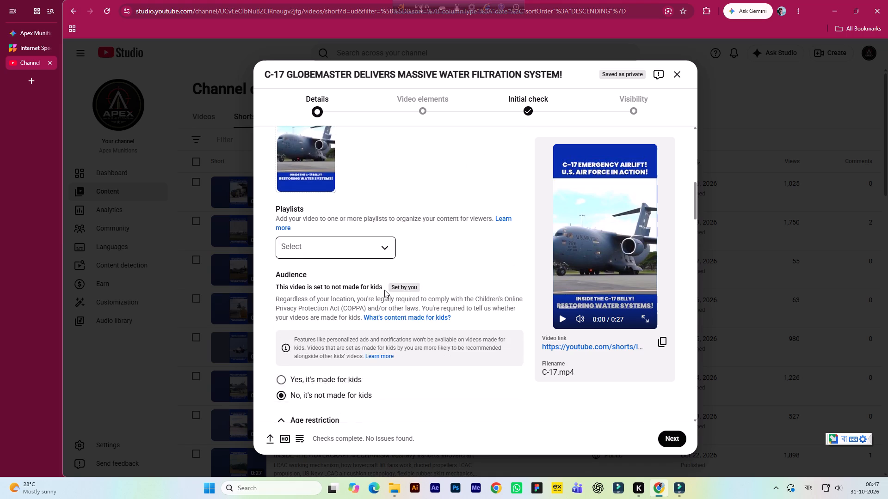
scroll(384, 290, down, 3)
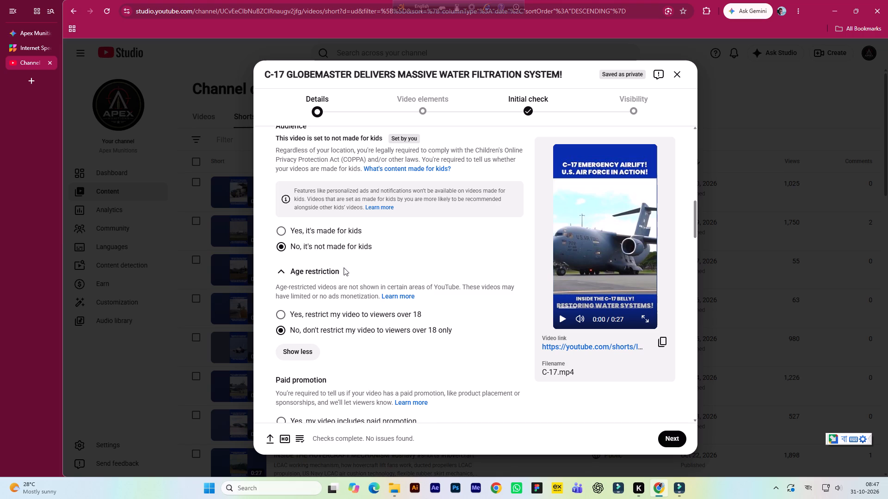
scroll(342, 268, down, 1)
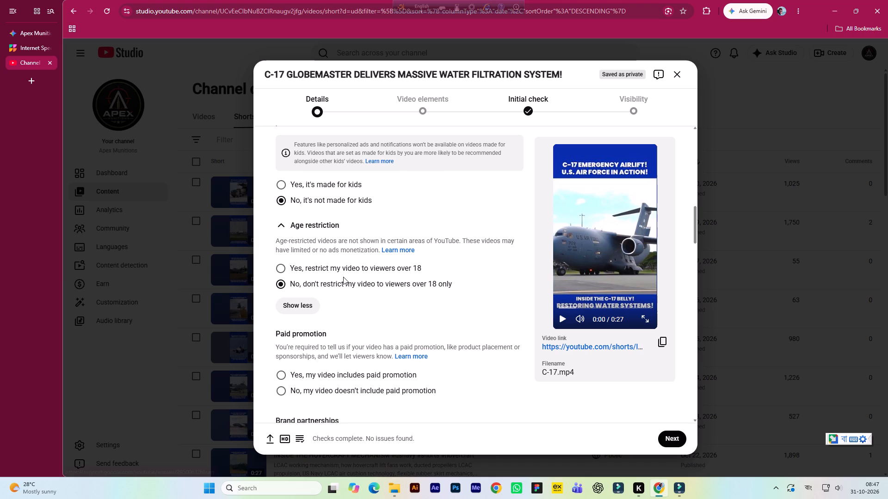
scroll(342, 278, down, 3)
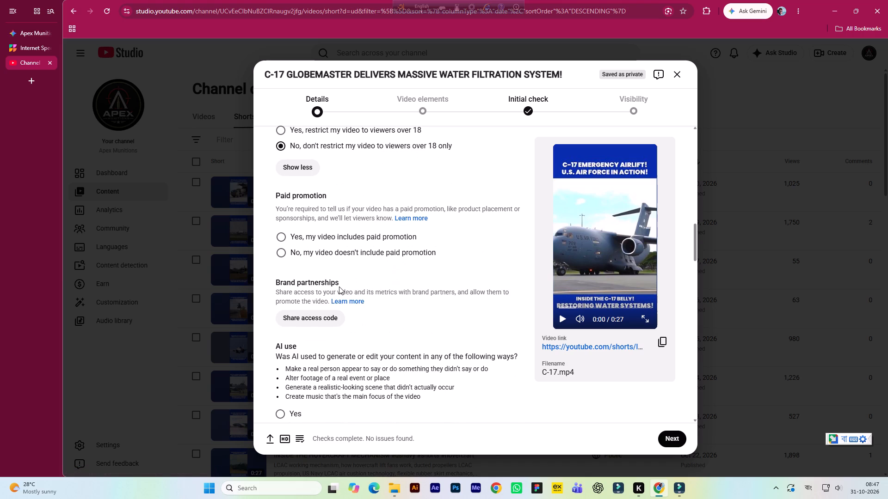
scroll(339, 287, down, 4)
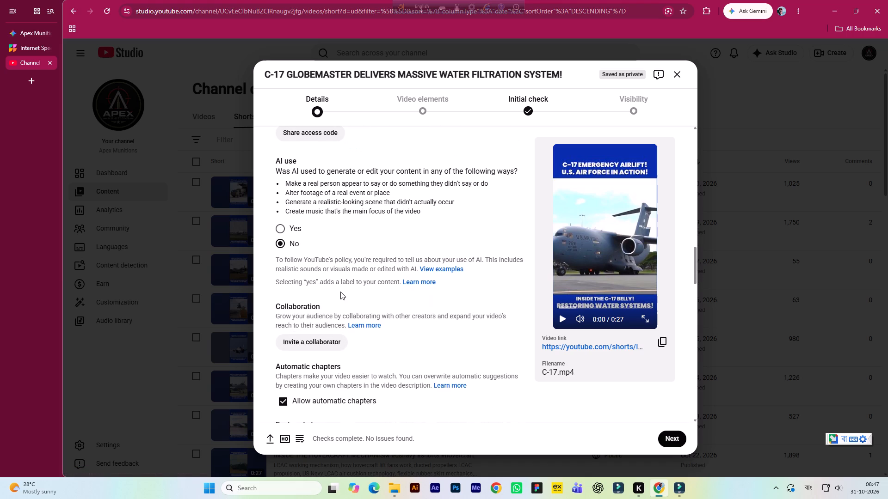
scroll(350, 299, down, 5)
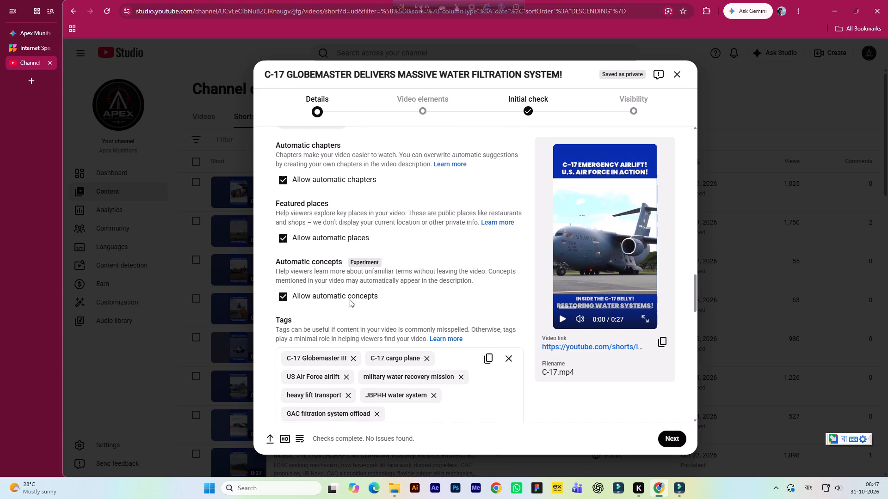
scroll(350, 299, down, 4)
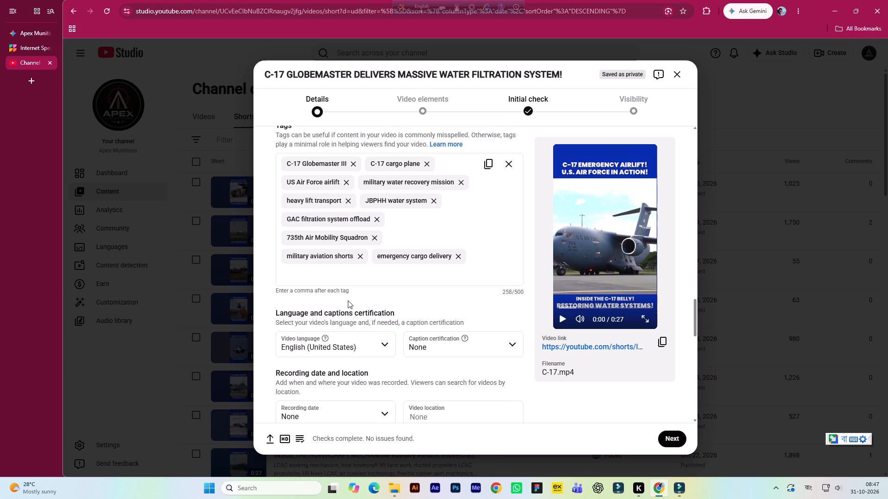
scroll(348, 301, down, 3)
Move on to the video elements and add the first listed short, "MEET THE WORLD'S BIGGES...", as the related video.
click(679, 443)
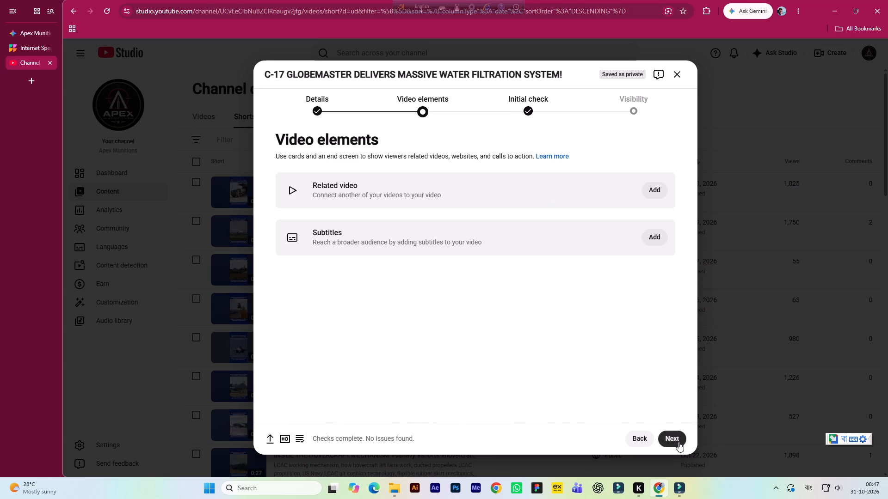
click(654, 191)
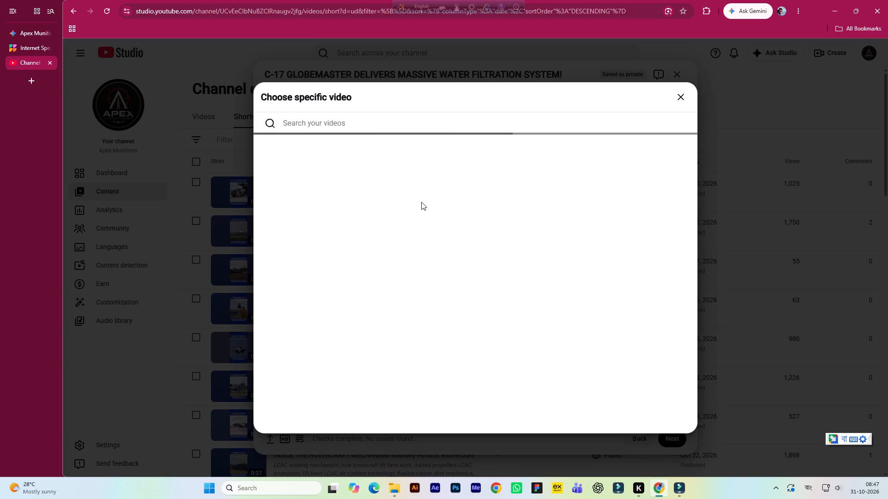
click(284, 182)
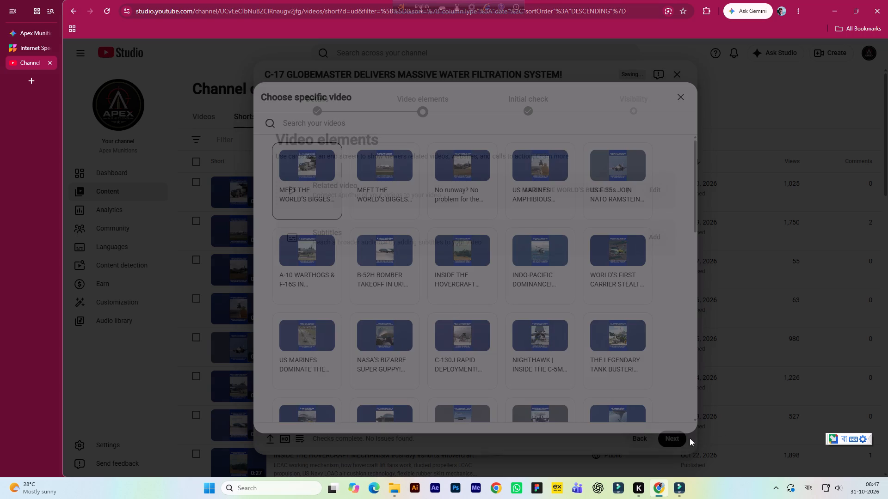
Continue to the visibility settings and schedule the short to go public on Oct 31, 2026.
click(677, 439)
click(671, 440)
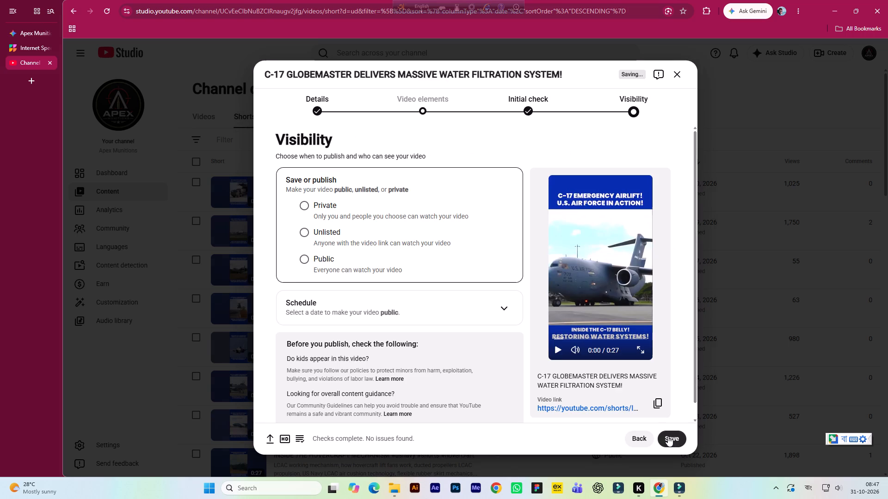
click(351, 307)
click(346, 269)
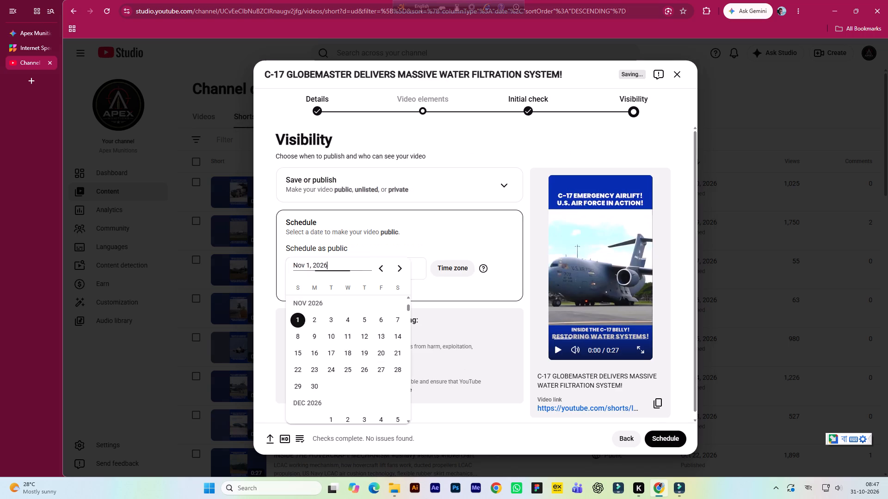
click(300, 318)
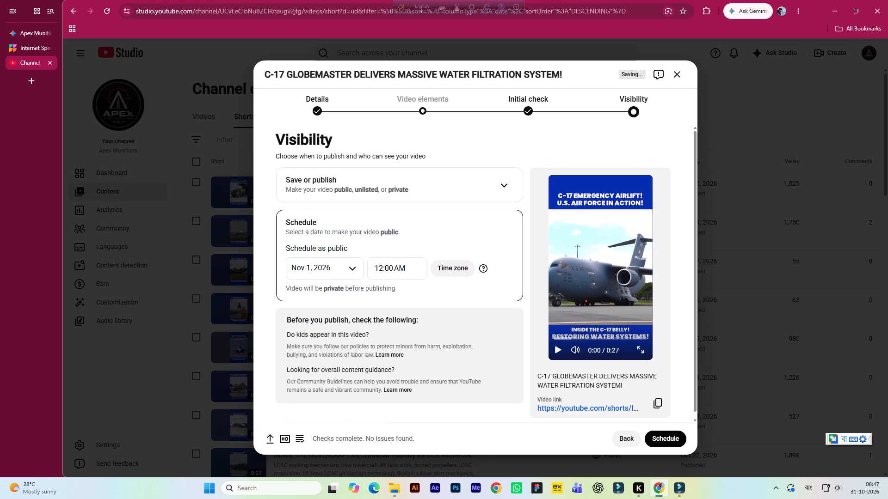
click(341, 263)
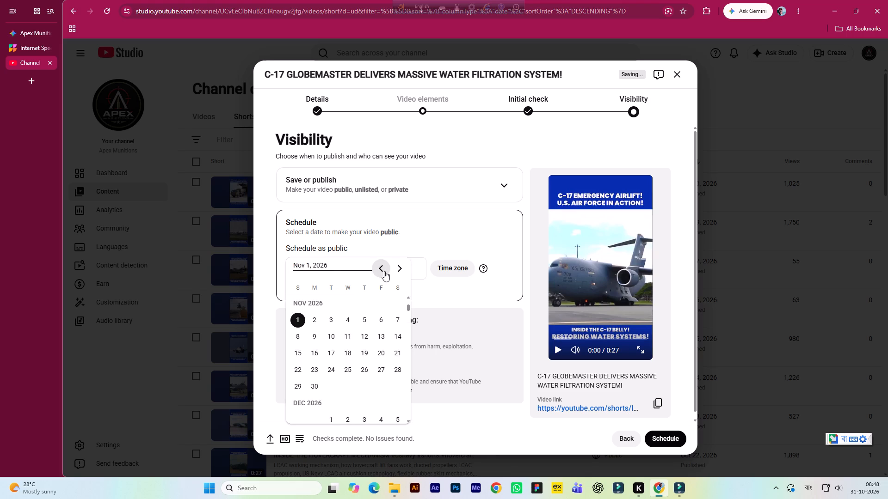
click(383, 271)
click(395, 371)
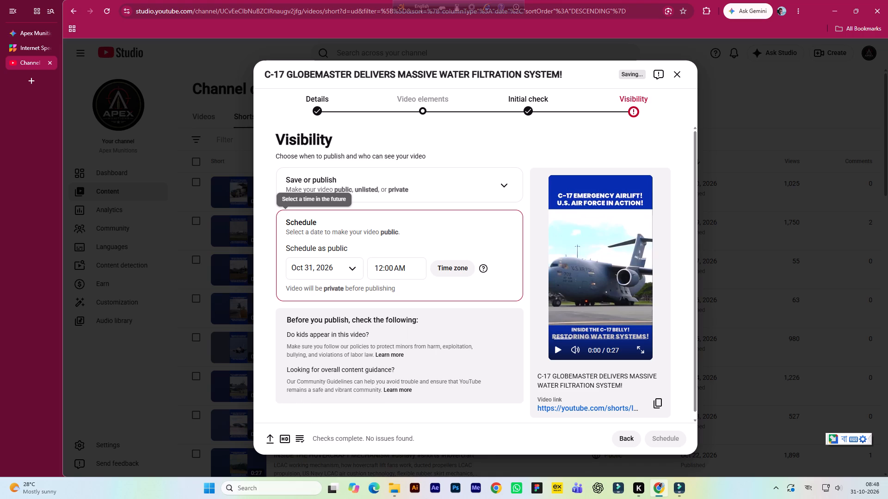
Choose an afternoon publishing time for the scheduled short.
click(387, 273)
scroll(361, 339, down, 8)
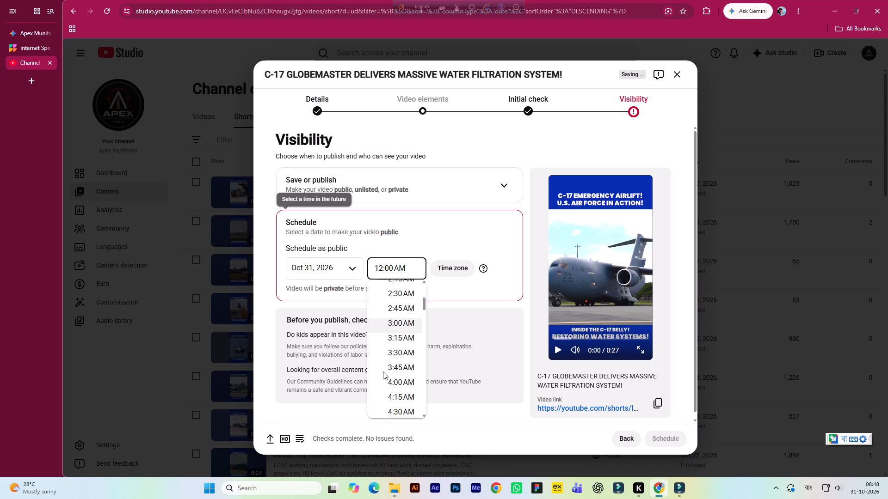
scroll(383, 371, down, 16)
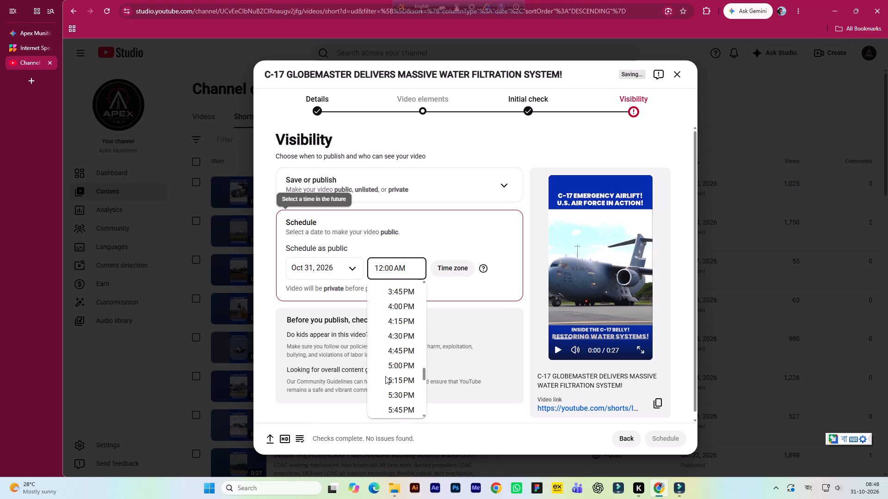
scroll(385, 376, down, 3)
scroll(385, 376, up, 3)
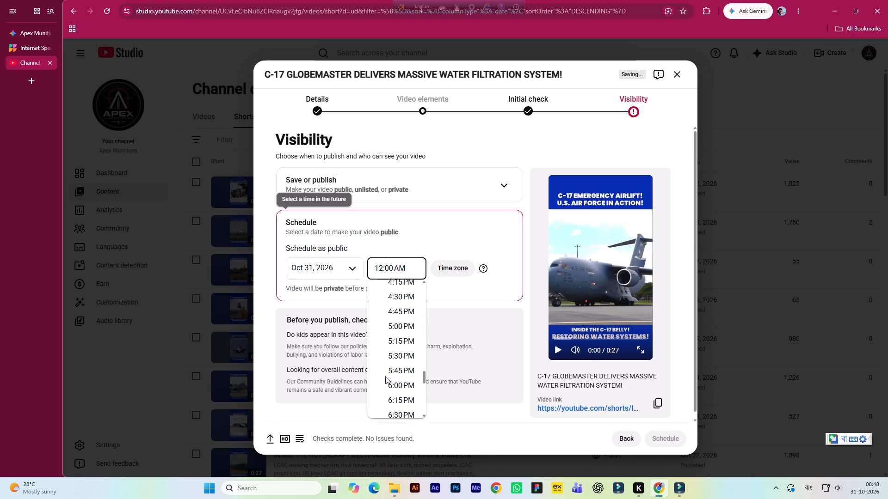
click(387, 363)
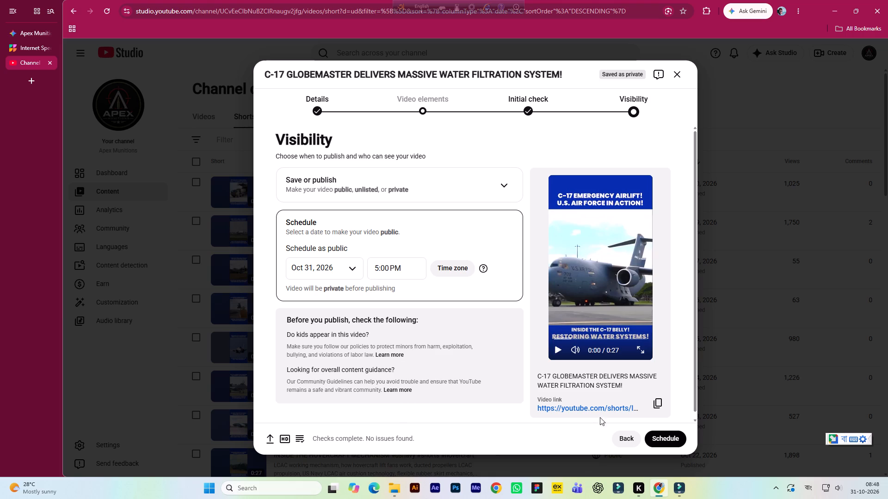
Schedule the C-17 Globemaster short with the chosen date and time, and close the scheduling confirmation.
click(661, 435)
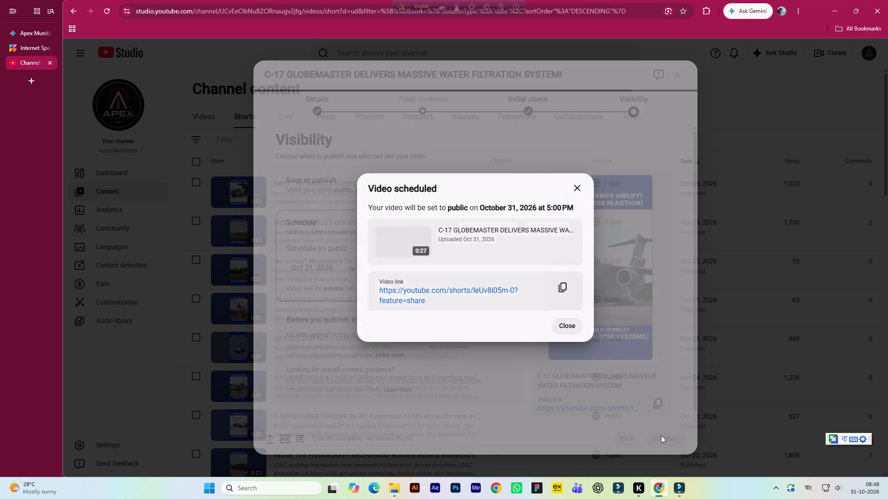
click(568, 317)
click(568, 327)
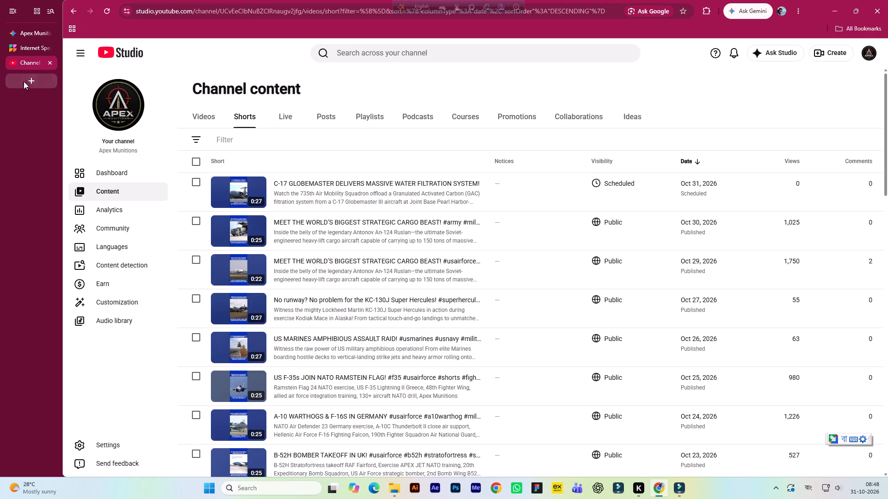
Open Facebook in a new browser tab.
click(28, 80)
click(345, 257)
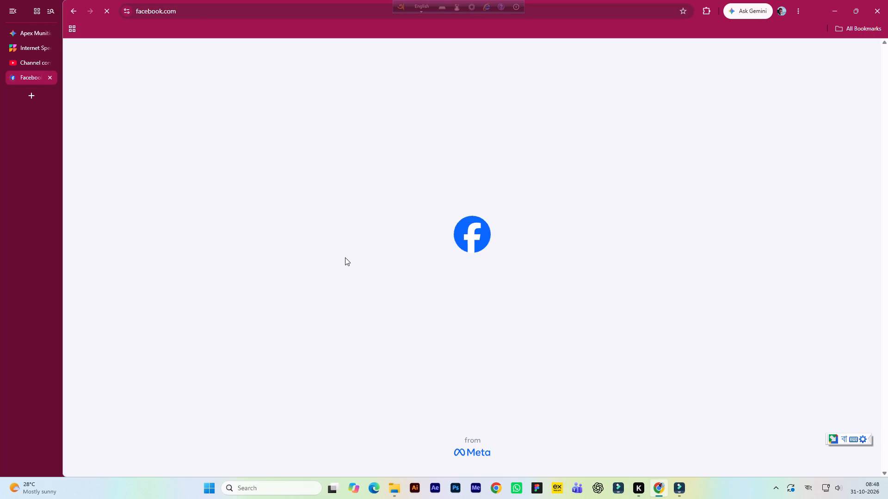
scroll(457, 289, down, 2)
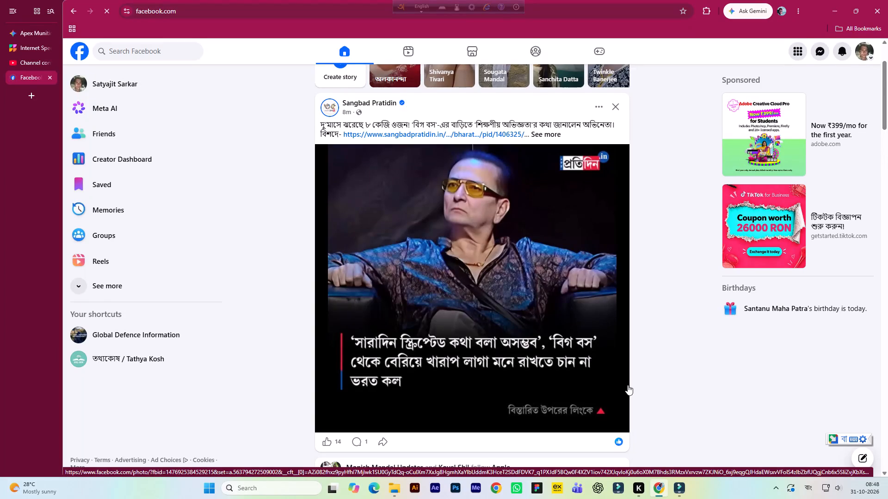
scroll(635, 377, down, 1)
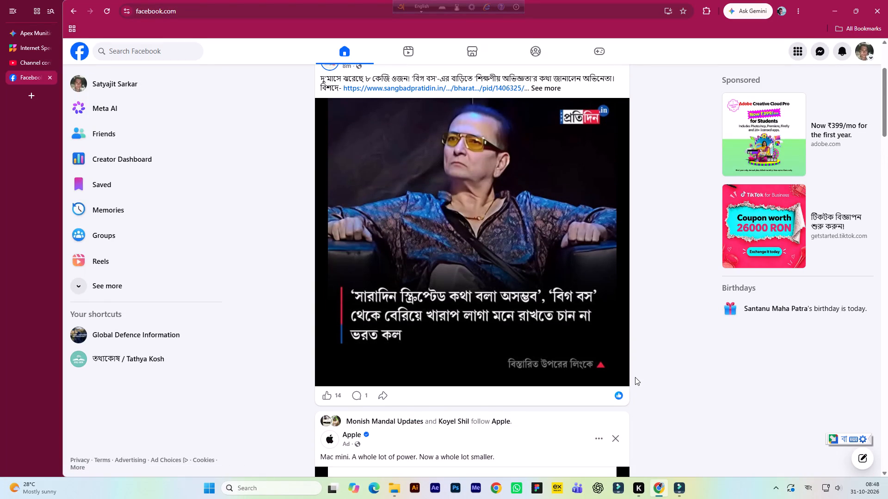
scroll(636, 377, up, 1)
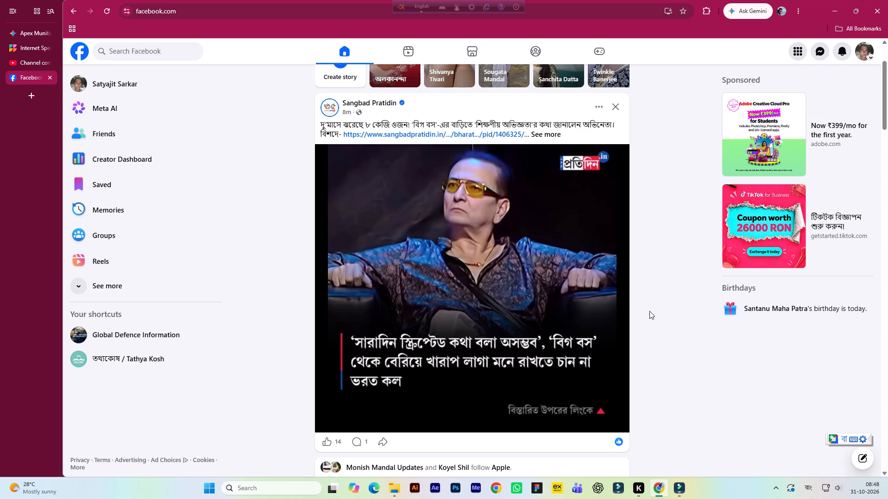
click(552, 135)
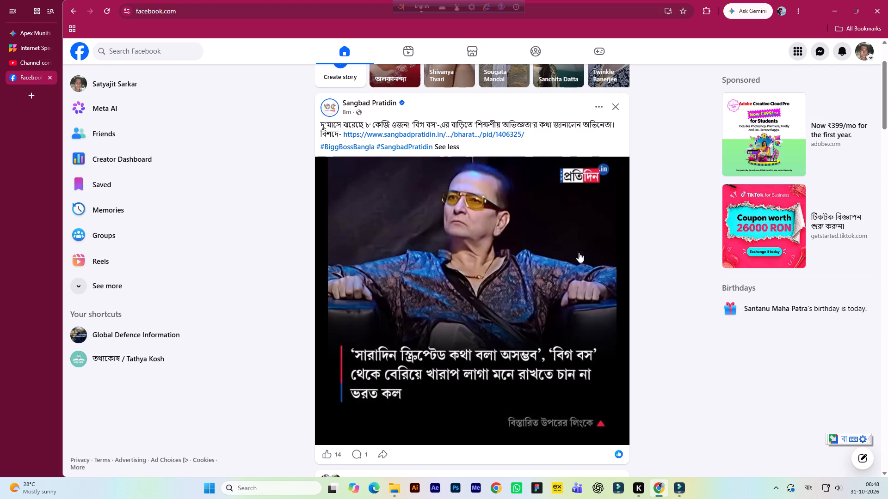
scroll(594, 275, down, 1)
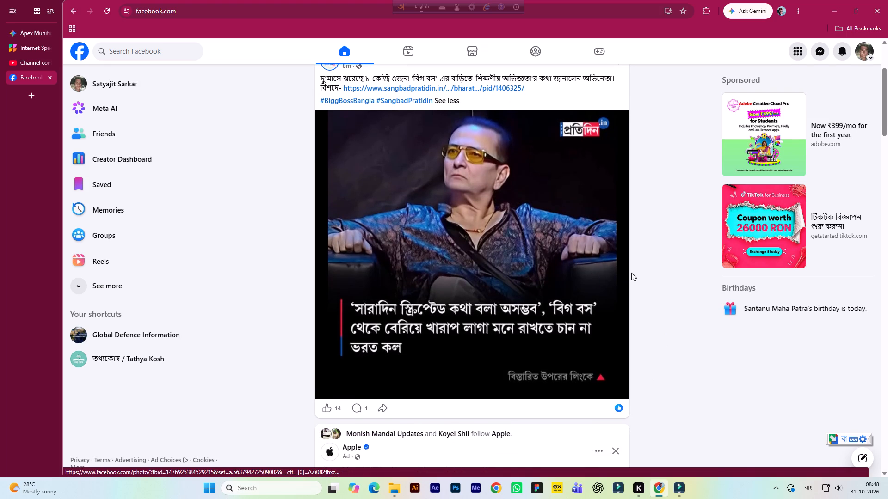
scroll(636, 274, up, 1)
Switch the active Facebook profile to the Global Defence Information page.
click(866, 48)
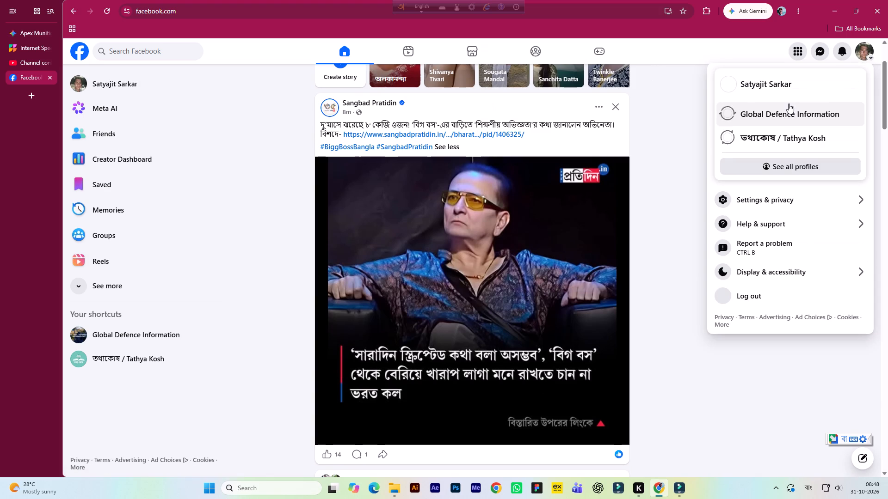
click(775, 114)
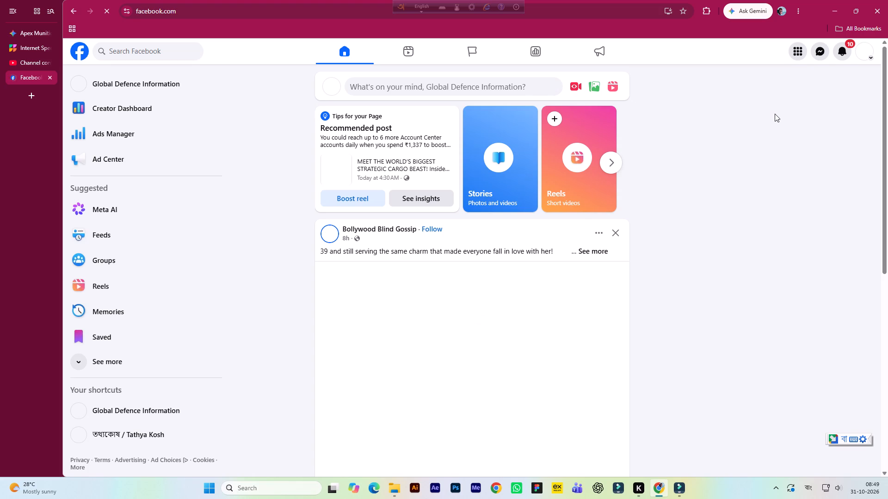
Go to the Global Defence Information page's own profile and move down to its posts area.
scroll(280, 297, down, 3)
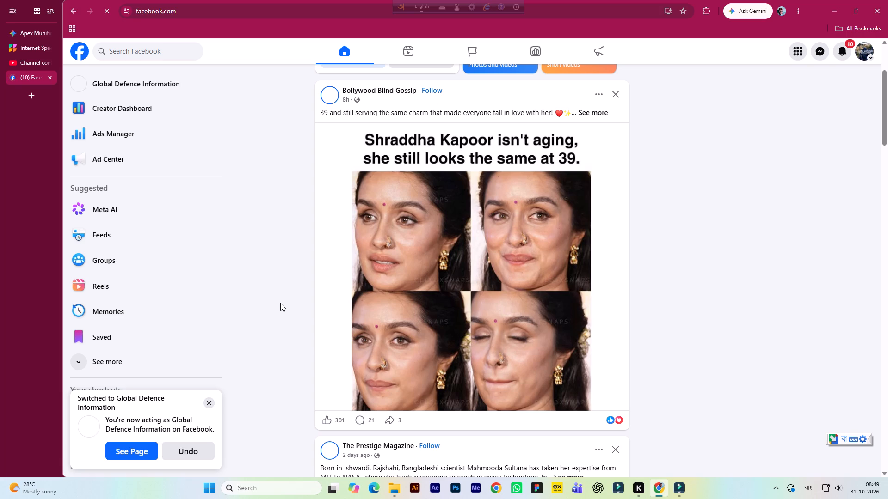
scroll(280, 303, up, 5)
click(333, 91)
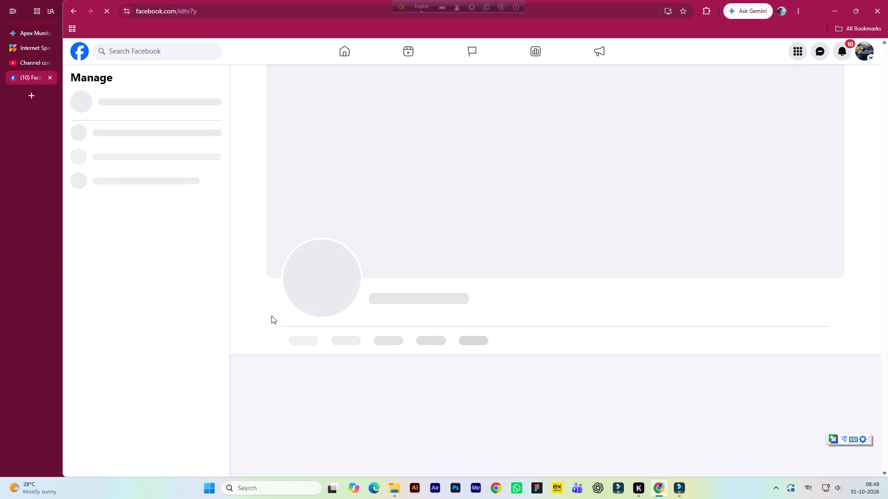
scroll(271, 316, down, 2)
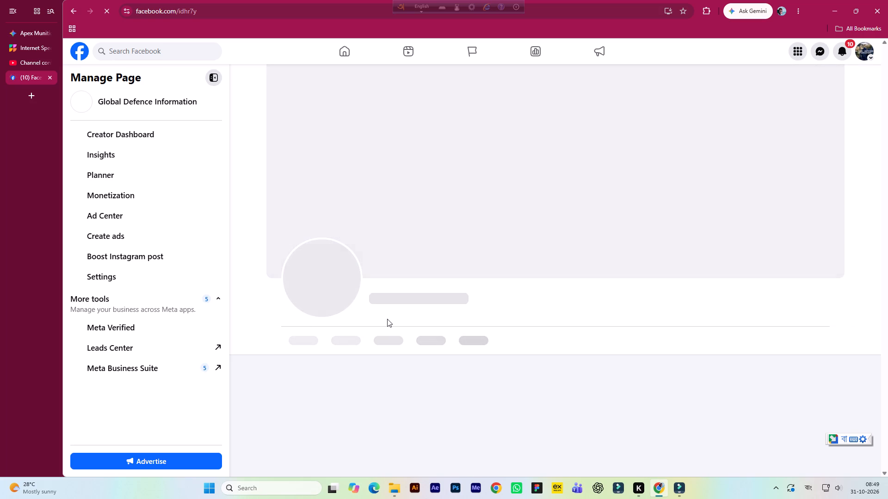
scroll(383, 320, down, 1)
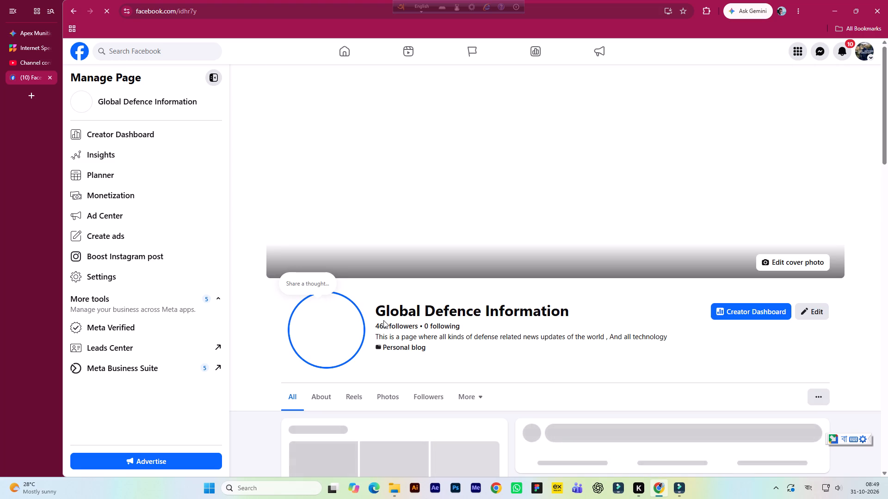
scroll(401, 326, down, 5)
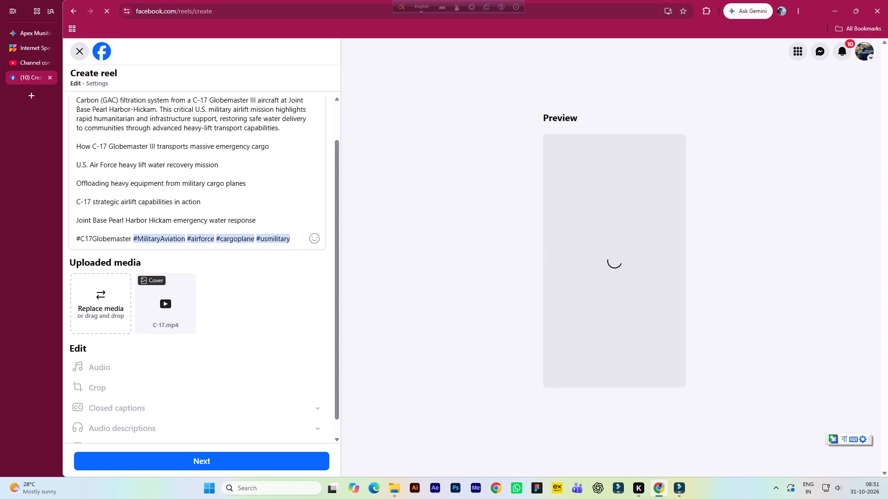
click(125, 241)
key(Right)
key(Right)
key(BackSpace)
key(r)
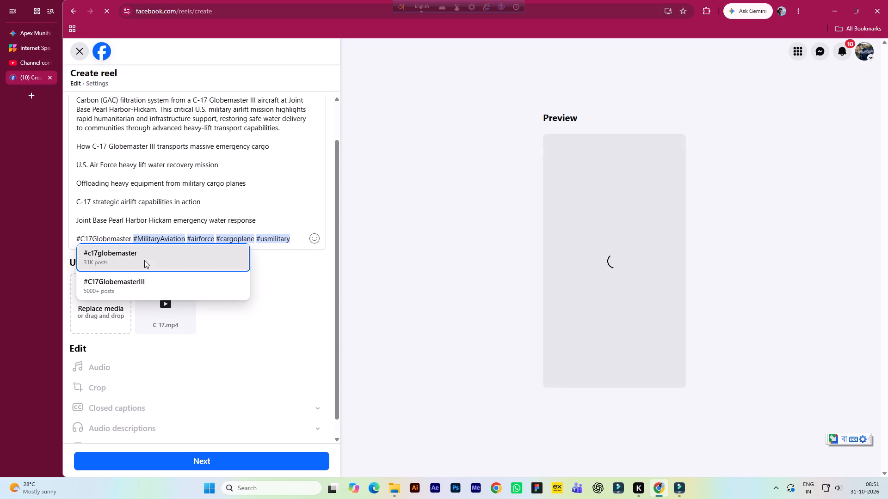
click(144, 261)
click(152, 284)
scroll(185, 326, down, 2)
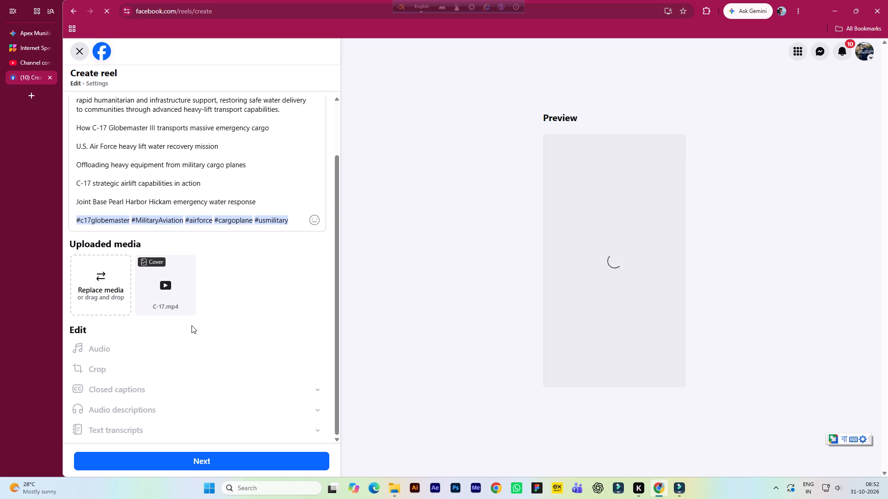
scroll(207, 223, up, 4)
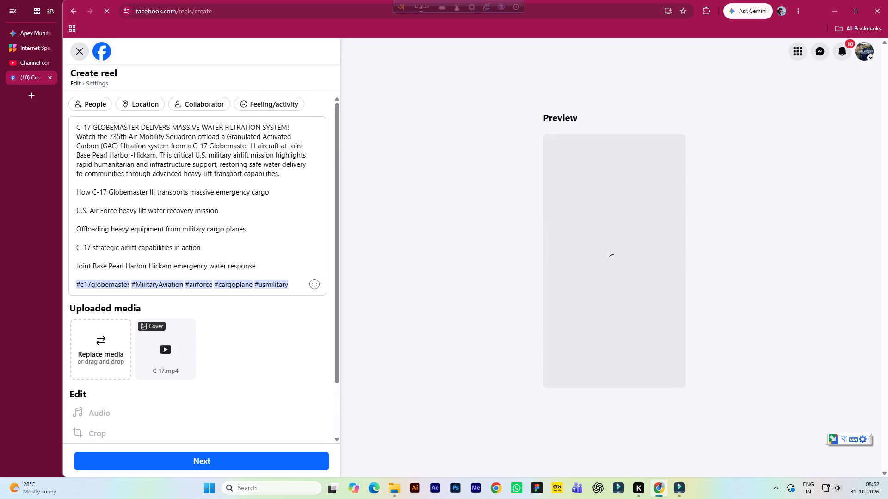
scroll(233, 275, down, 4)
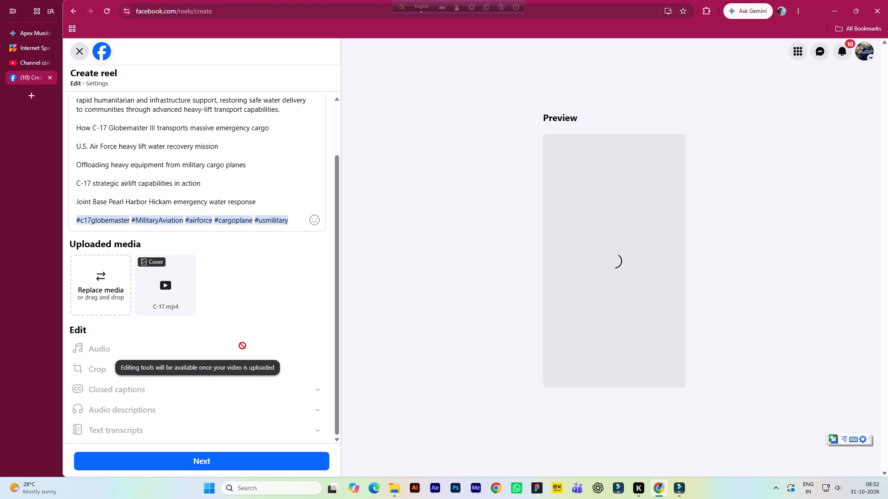
Run the gFiber internet speed test again and return to the Facebook reel draft.
click(32, 43)
click(786, 159)
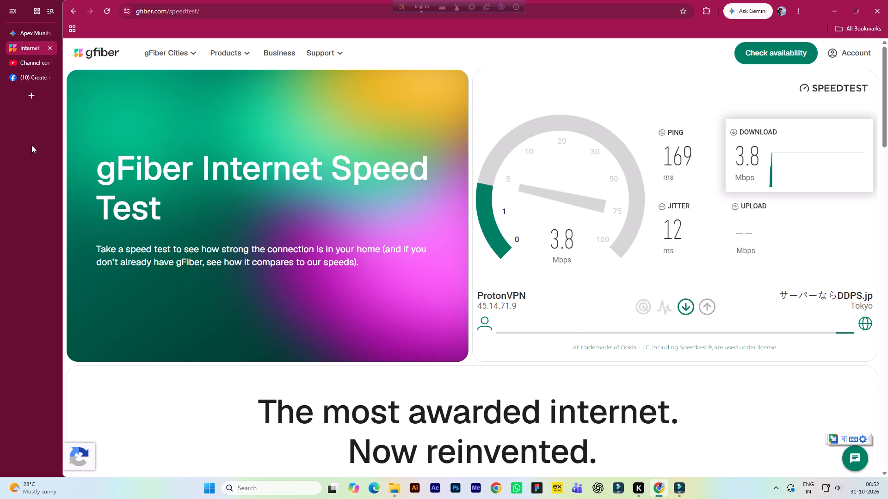
click(32, 78)
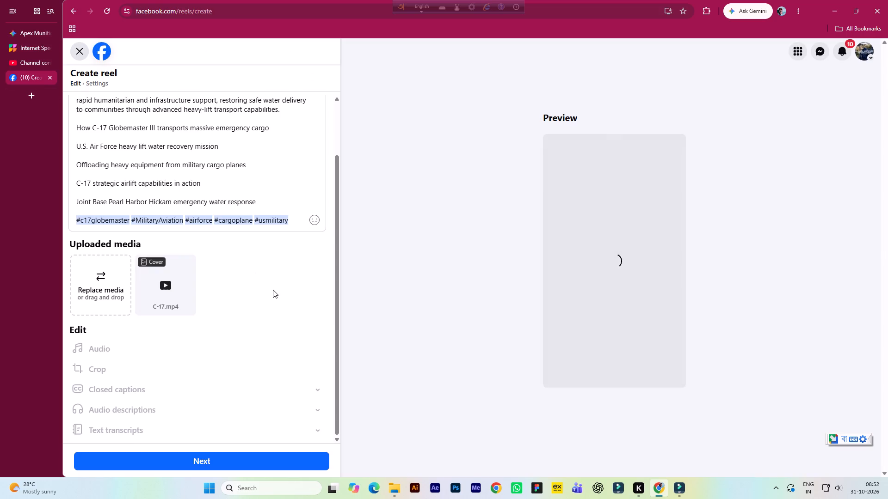
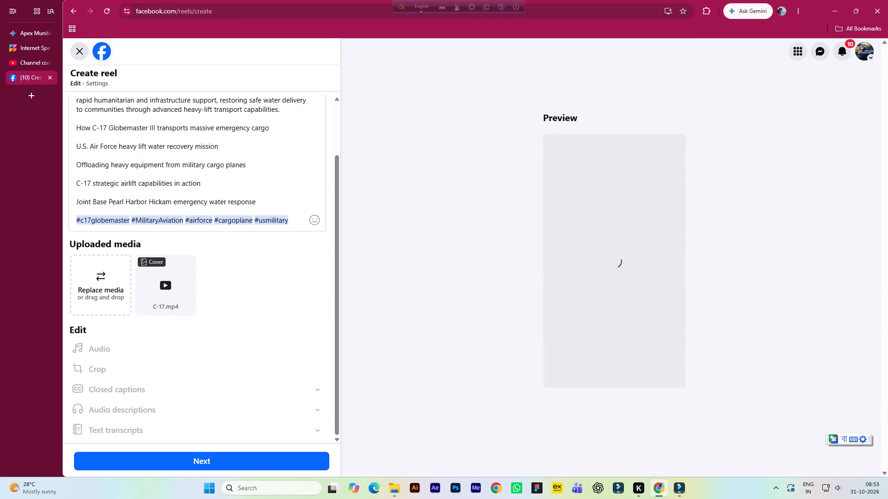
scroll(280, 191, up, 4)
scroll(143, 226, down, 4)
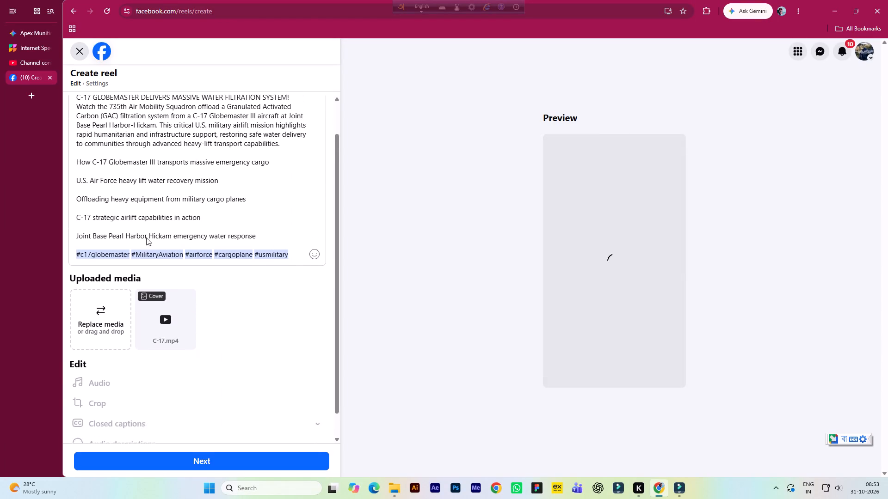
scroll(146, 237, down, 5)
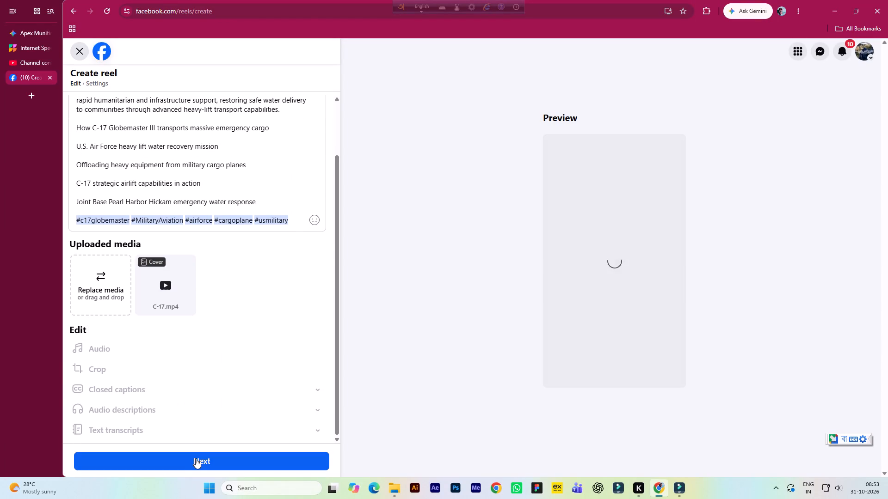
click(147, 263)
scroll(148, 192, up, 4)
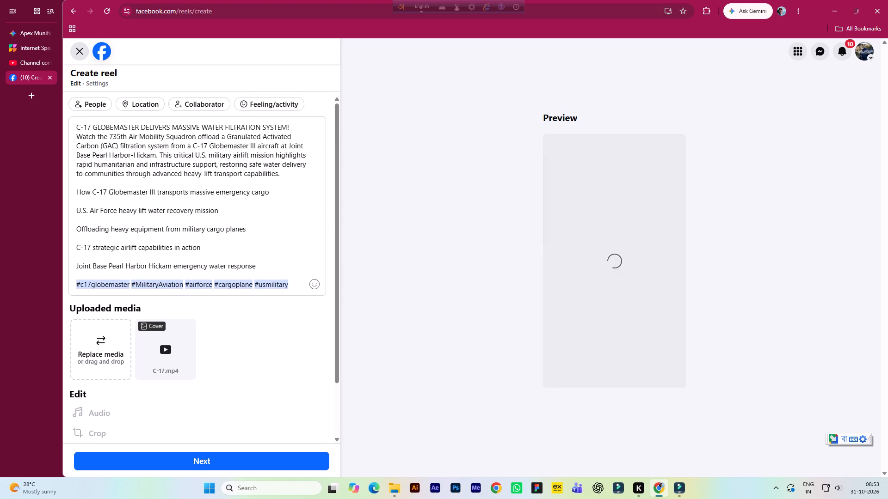
Switch to the gFiber speed test page and run the internet speed test again.
click(24, 50)
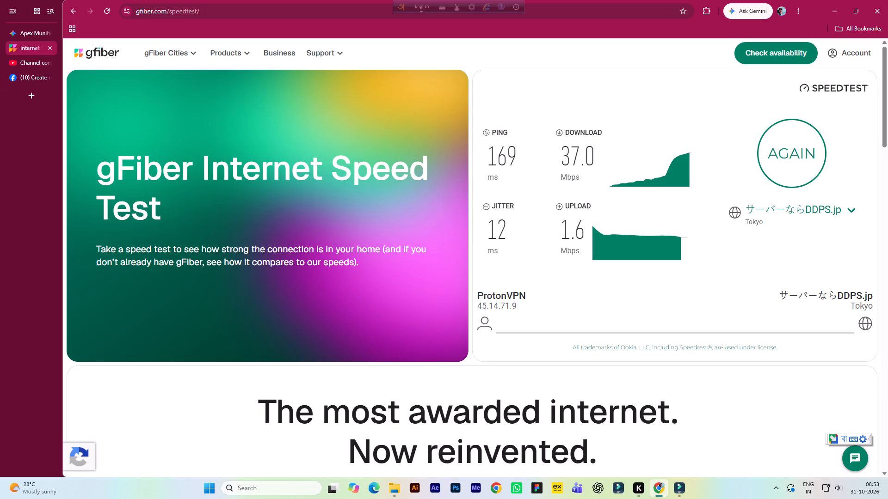
click(776, 158)
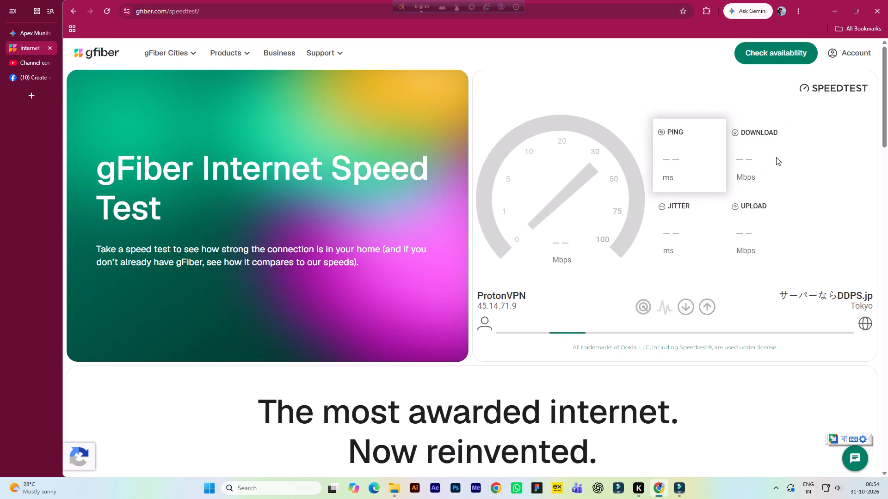